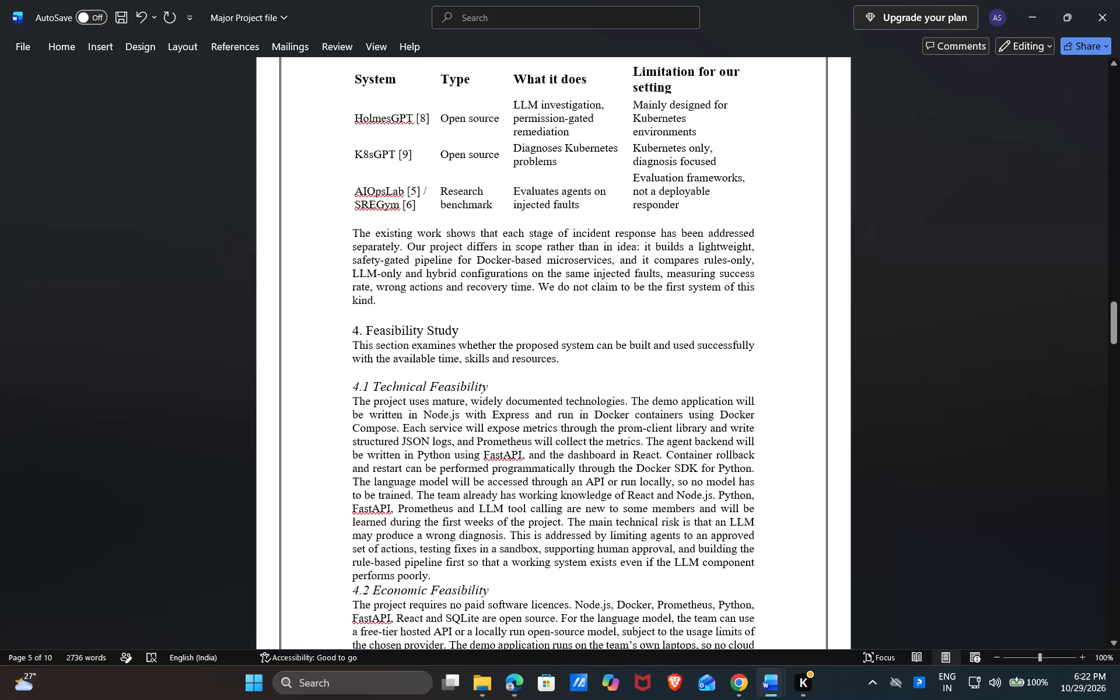
# Insert a blank line before the 4.2 Economic Feasibility heading and another before the 4.3 Operational Feasibility heading.
pyautogui.scroll(-1, 533, 393)
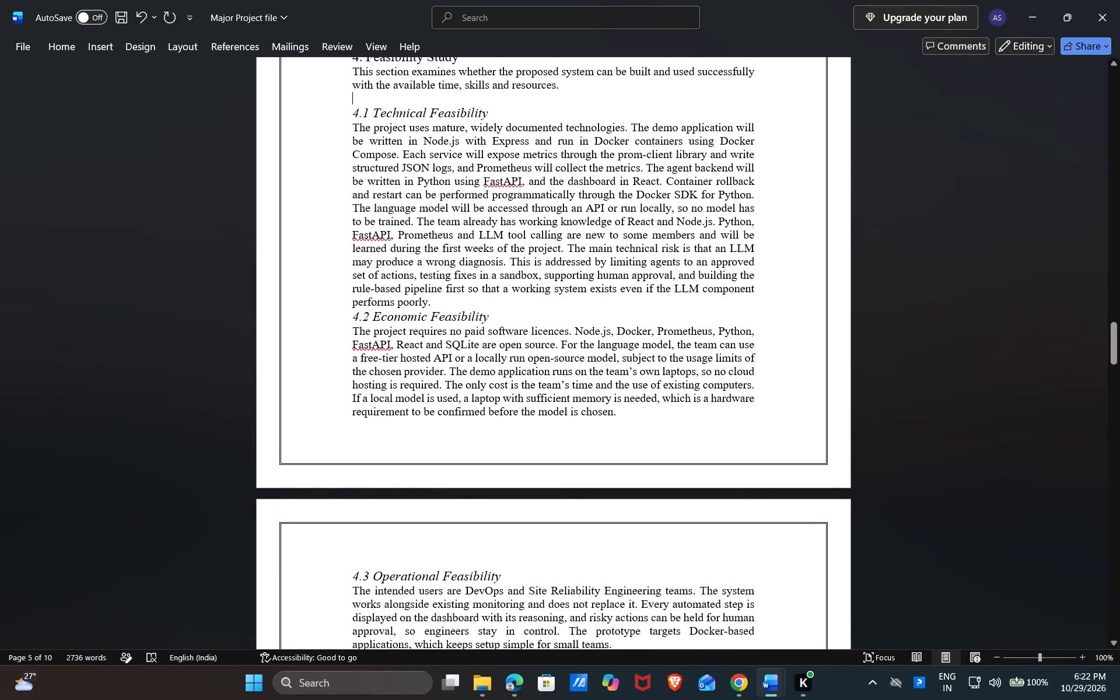
pyautogui.click(433, 296)
pyautogui.click(433, 296)
pyautogui.press('Return')
pyautogui.scroll(-1, 509, 412)
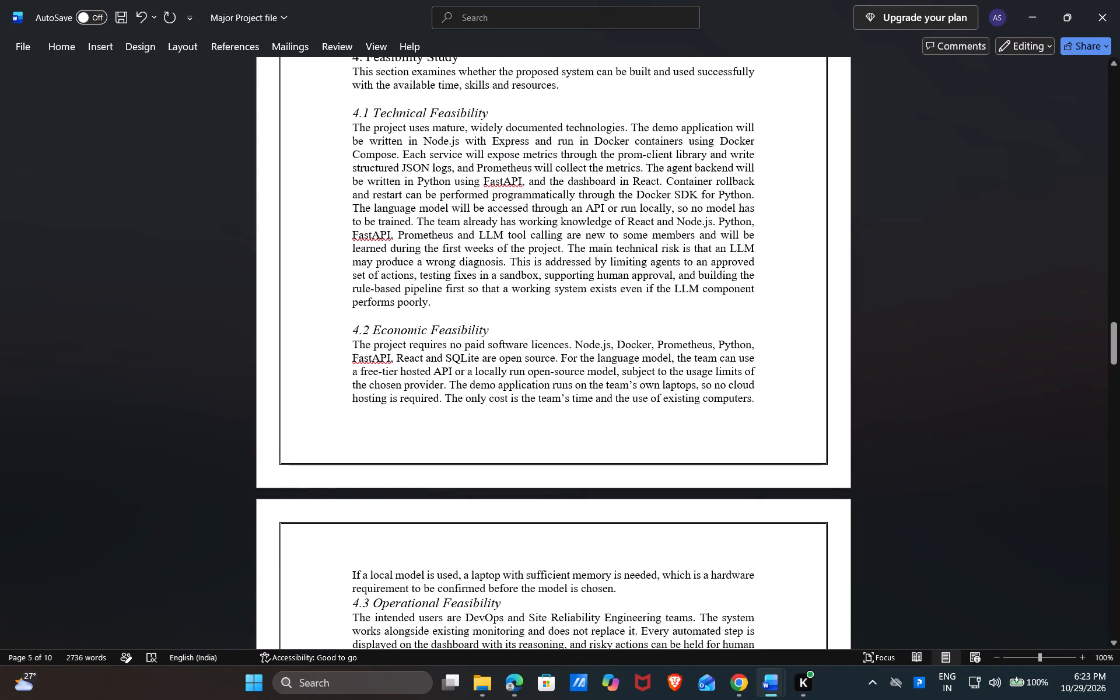
pyautogui.scroll(-1, 509, 412)
pyautogui.click(621, 583)
pyautogui.press('Return')
# Insert a blank line before the 4.4 Schedule Feasibility heading and another before the 4.5 Risks and Limitations heading.
pyautogui.scroll(-1, 932, 526)
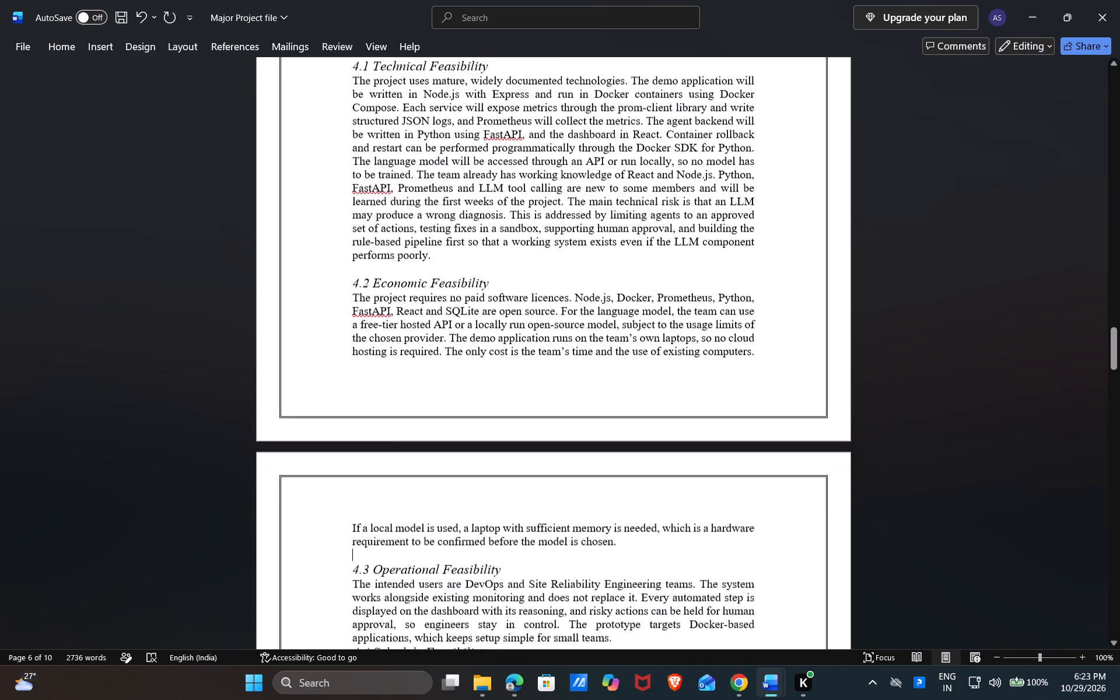
pyautogui.scroll(-1, 932, 526)
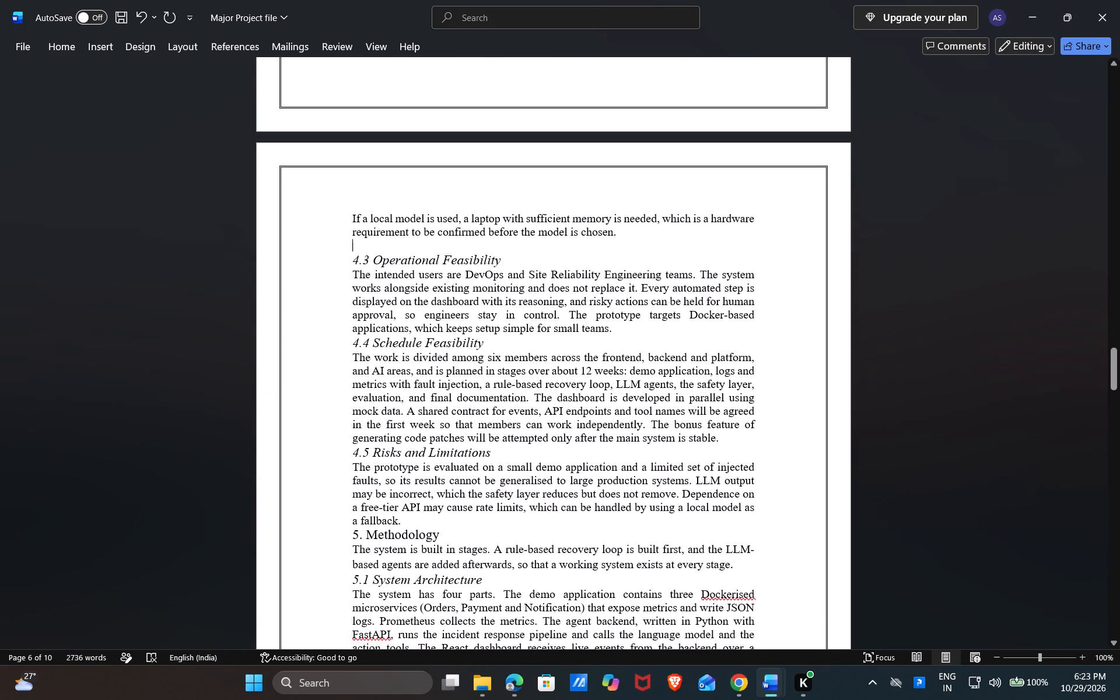
pyautogui.click(637, 327)
pyautogui.press('Return')
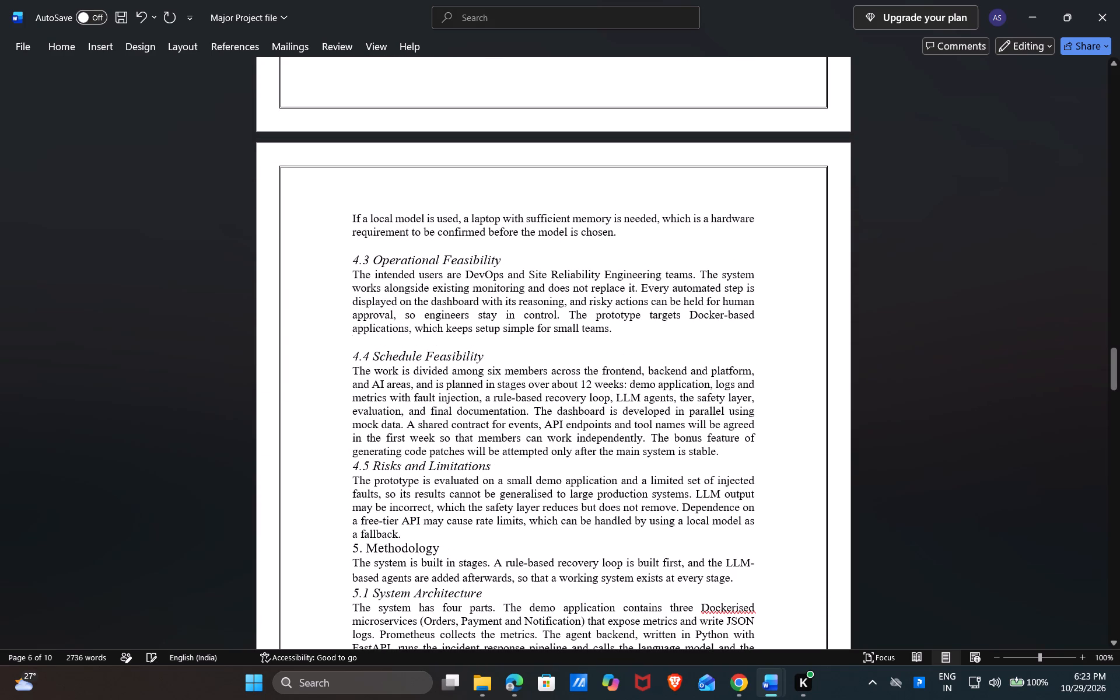
pyautogui.scroll(-1, 654, 436)
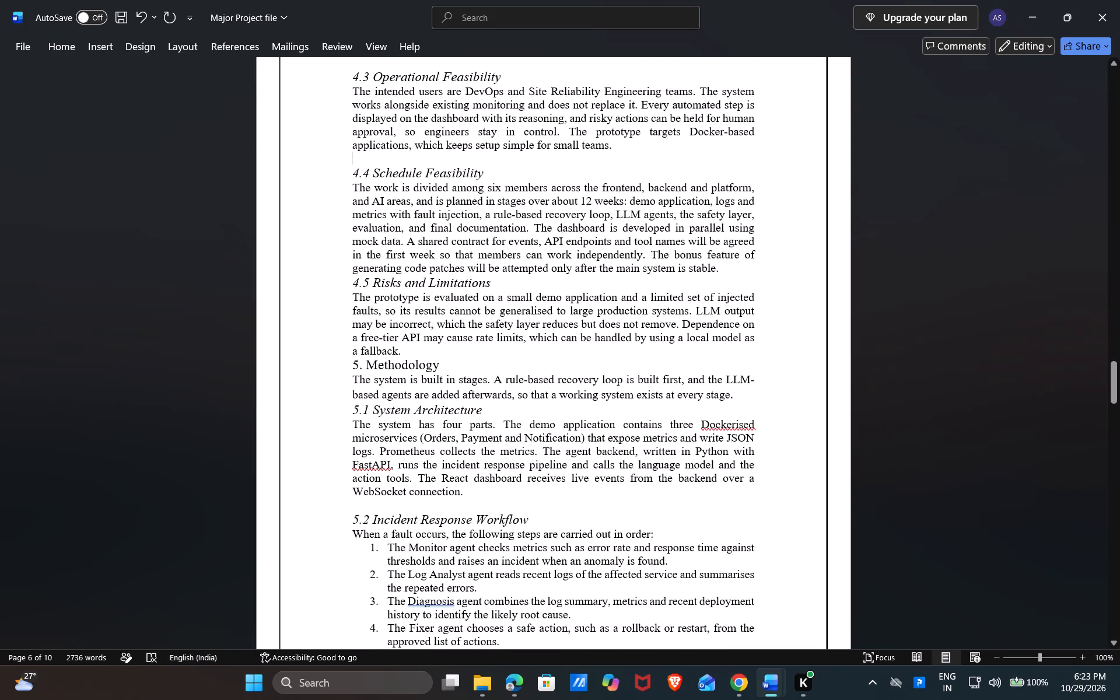
pyautogui.click(740, 272)
pyautogui.press('Return')
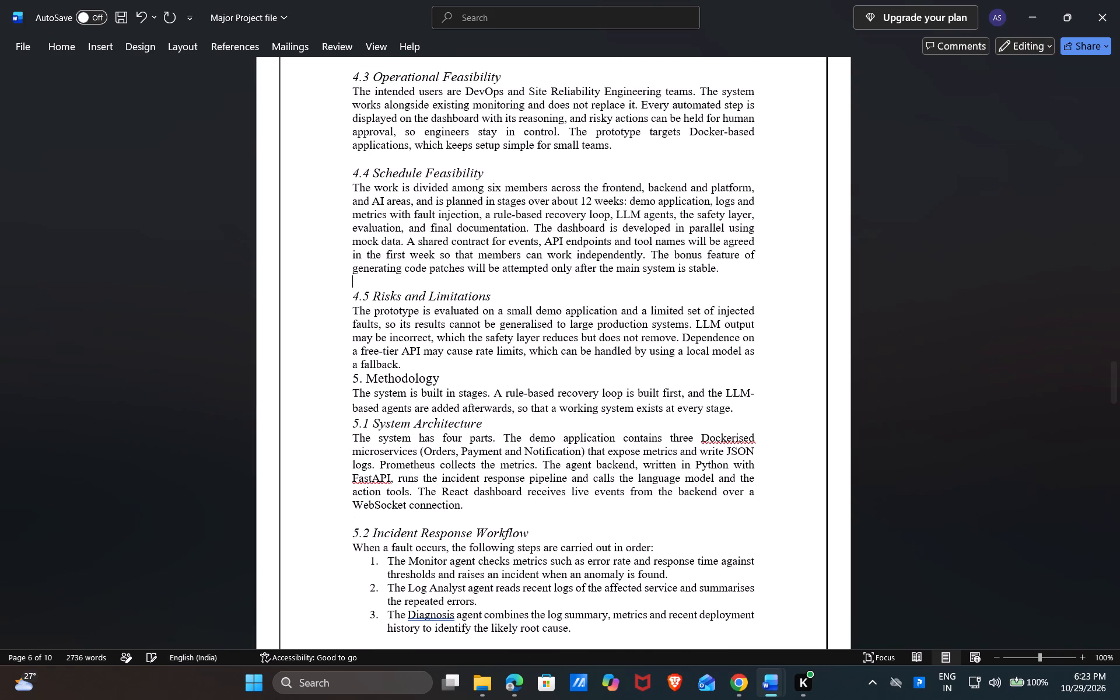
# Insert a blank line before the 5. Methodology heading and another before the 5.1 System Architecture heading.
pyautogui.click(415, 360)
pyautogui.press('Return')
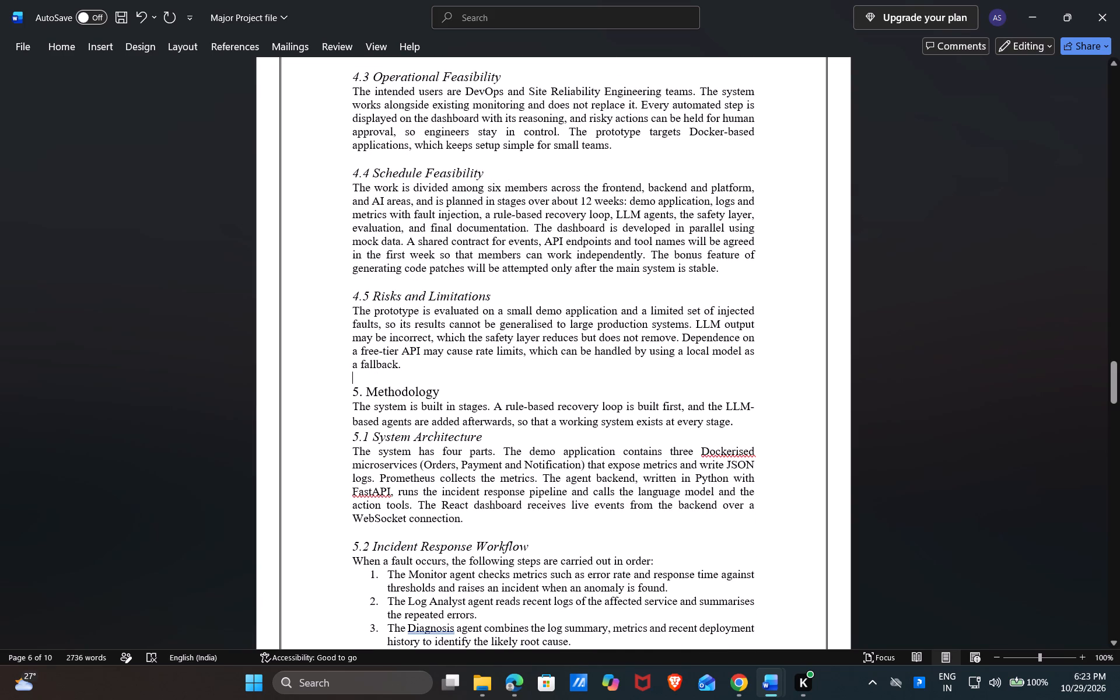
pyautogui.click(738, 423)
pyautogui.press('Return')
# Add an empty line after item 7 of the numbered list in section 5.2 Incident Response Workflow.
pyautogui.scroll(-1, 674, 495)
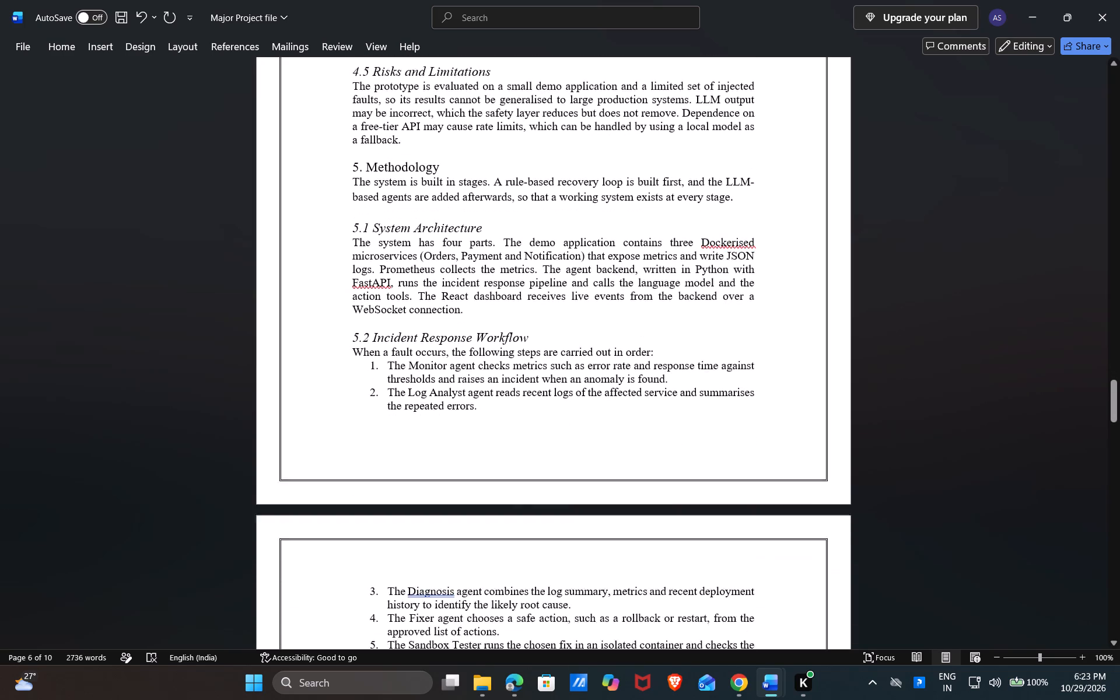
pyautogui.scroll(-3, 674, 495)
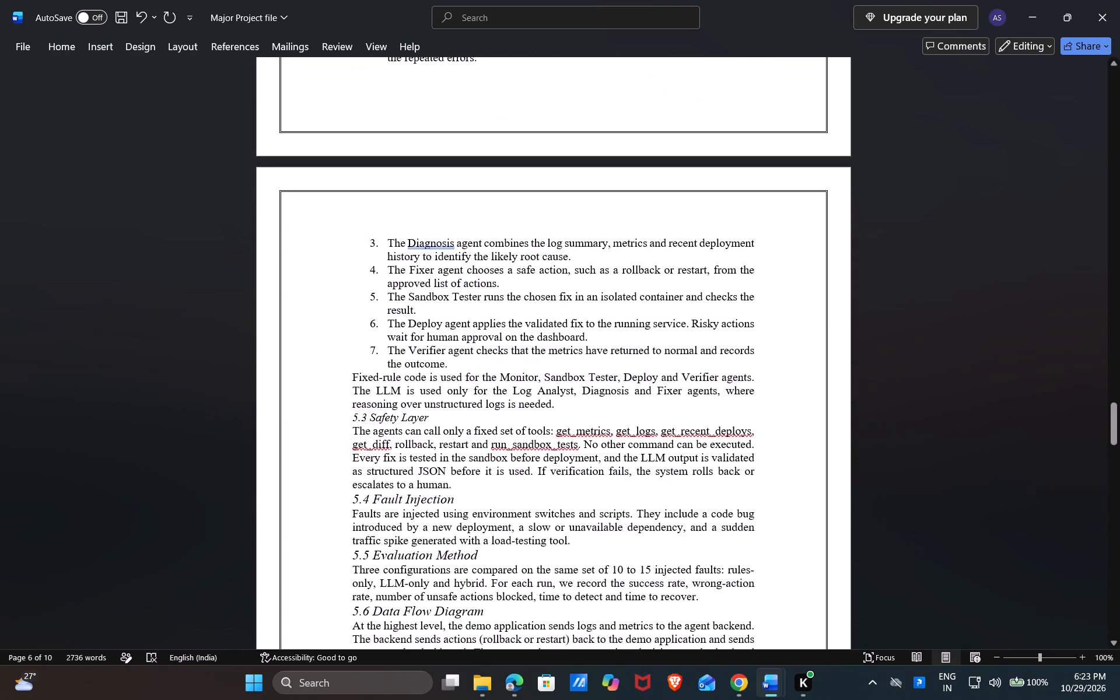
pyautogui.click(471, 360)
pyautogui.press('Return')
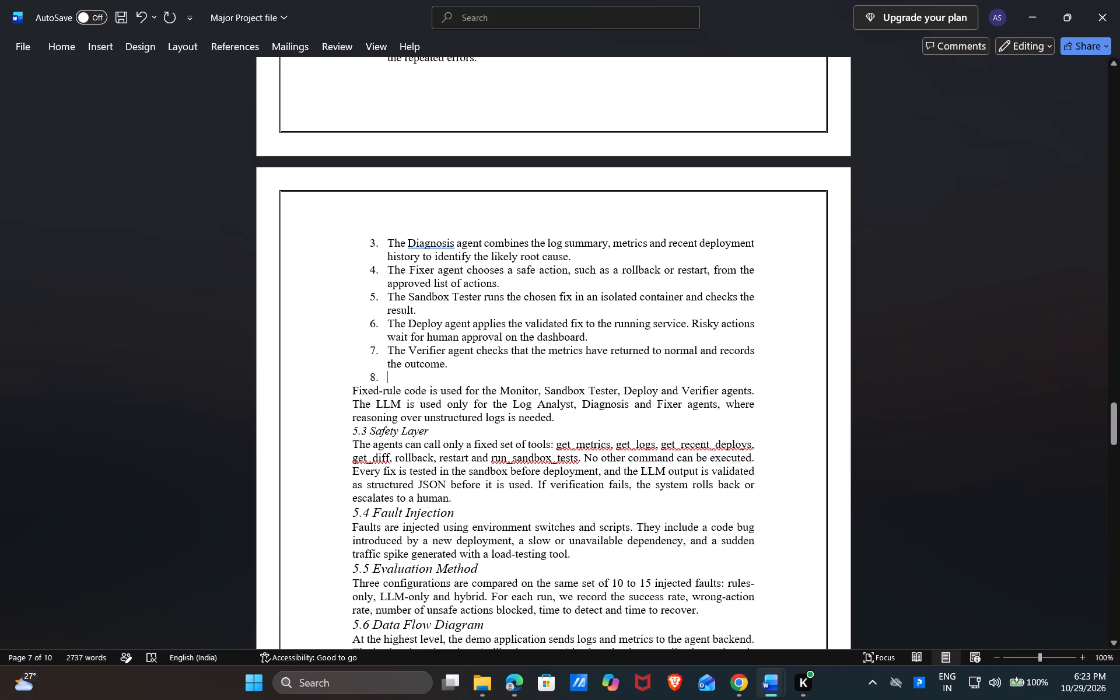
# Insert a blank line before the 5.3 Safety Layer heading.
pyautogui.click(560, 421)
pyautogui.press('Return')
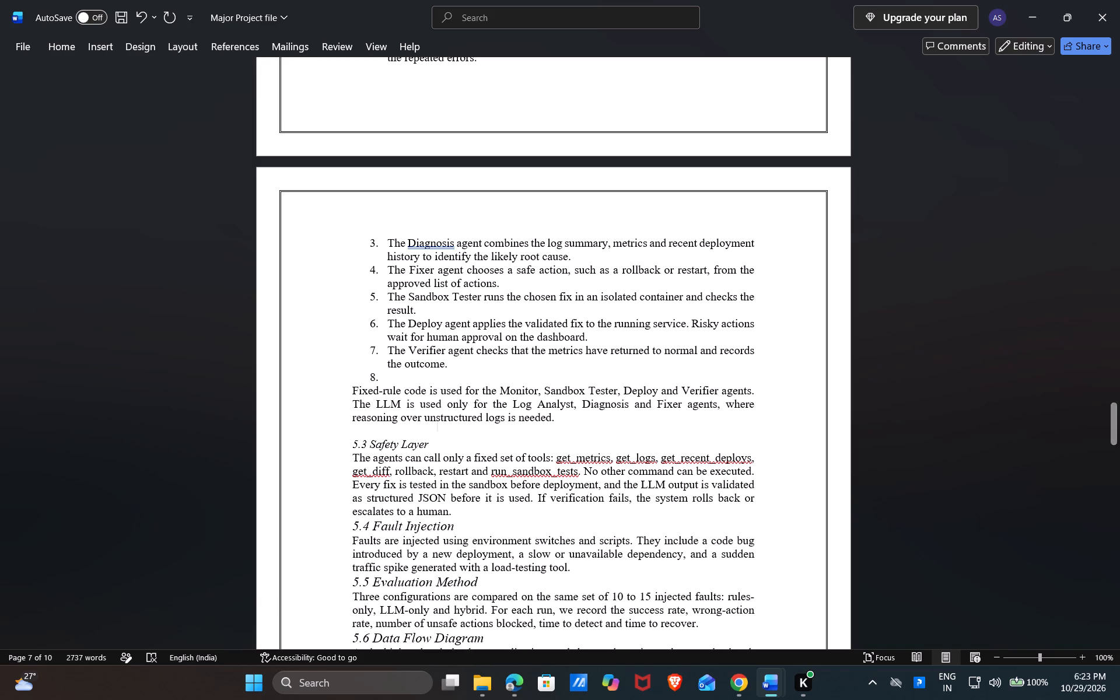
# Compare the font sizes of the 5.3 Safety Layer and 5.4 Fault Injection headings.
pyautogui.scroll(-1, 585, 516)
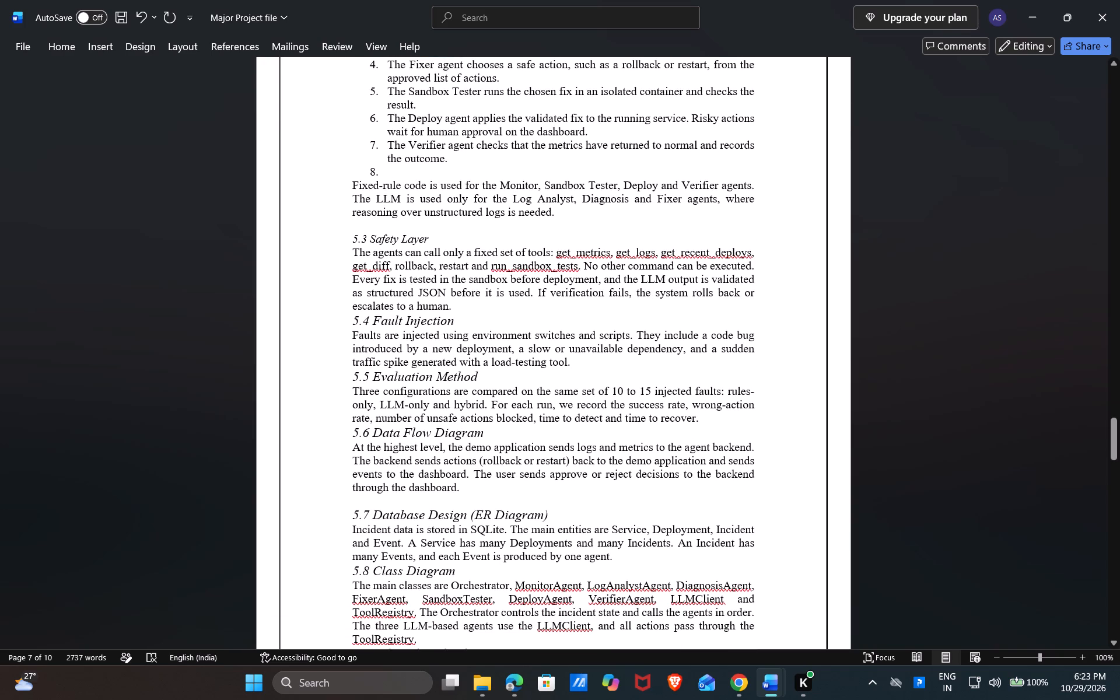
pyautogui.tripleClick(404, 236)
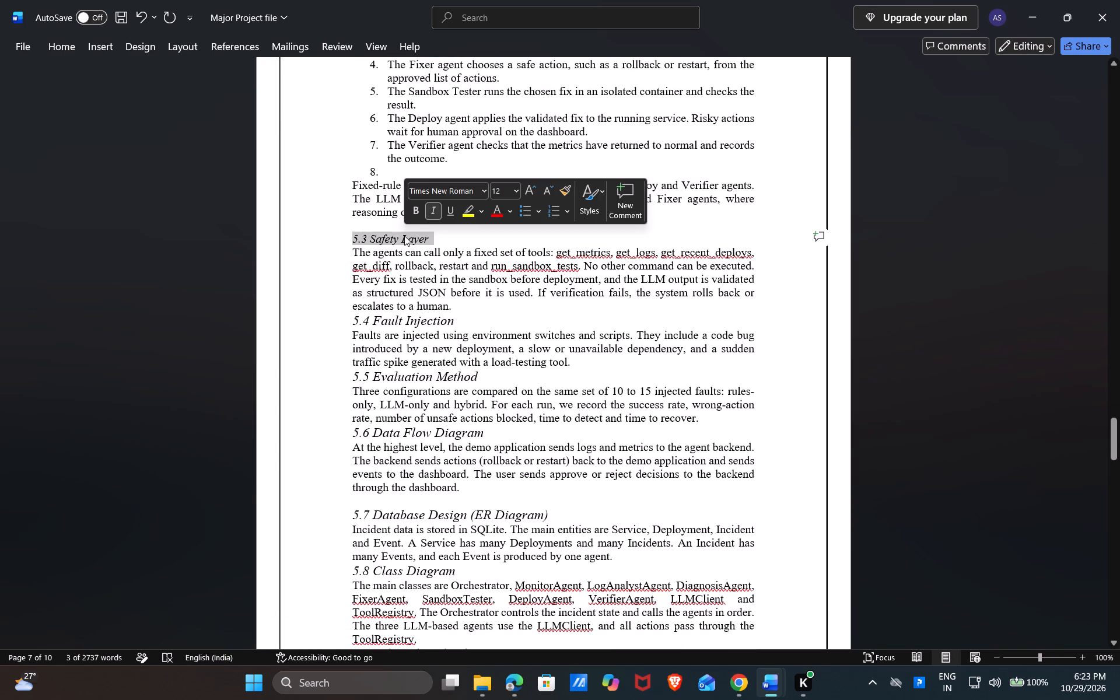
pyautogui.tripleClick(435, 323)
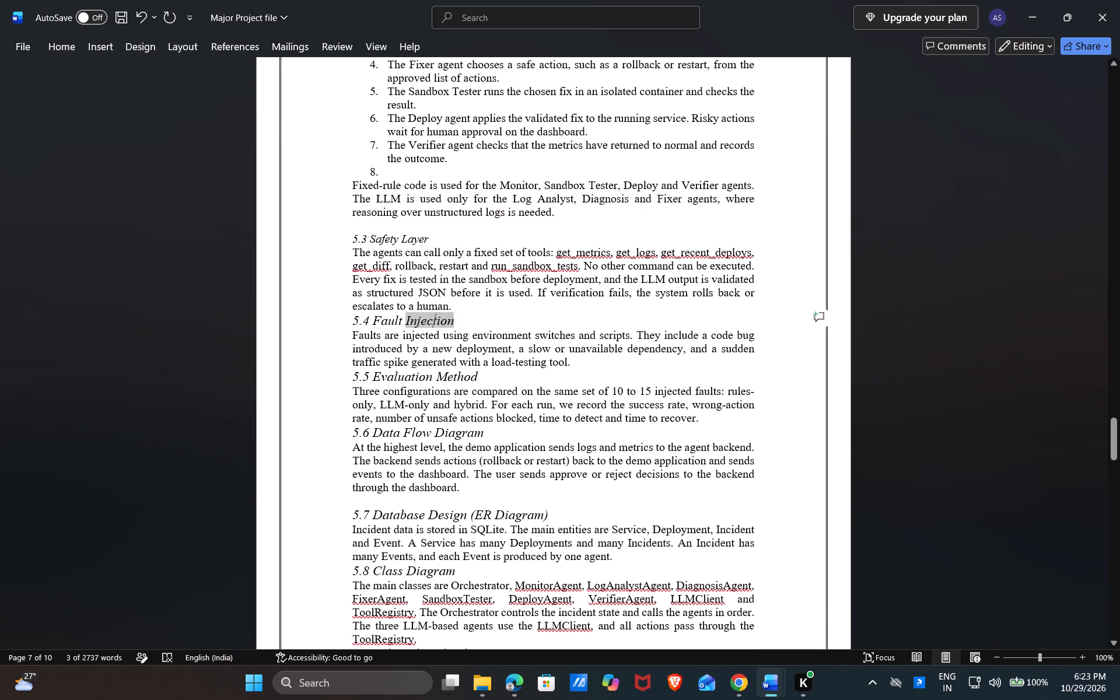
pyautogui.tripleClick(435, 323)
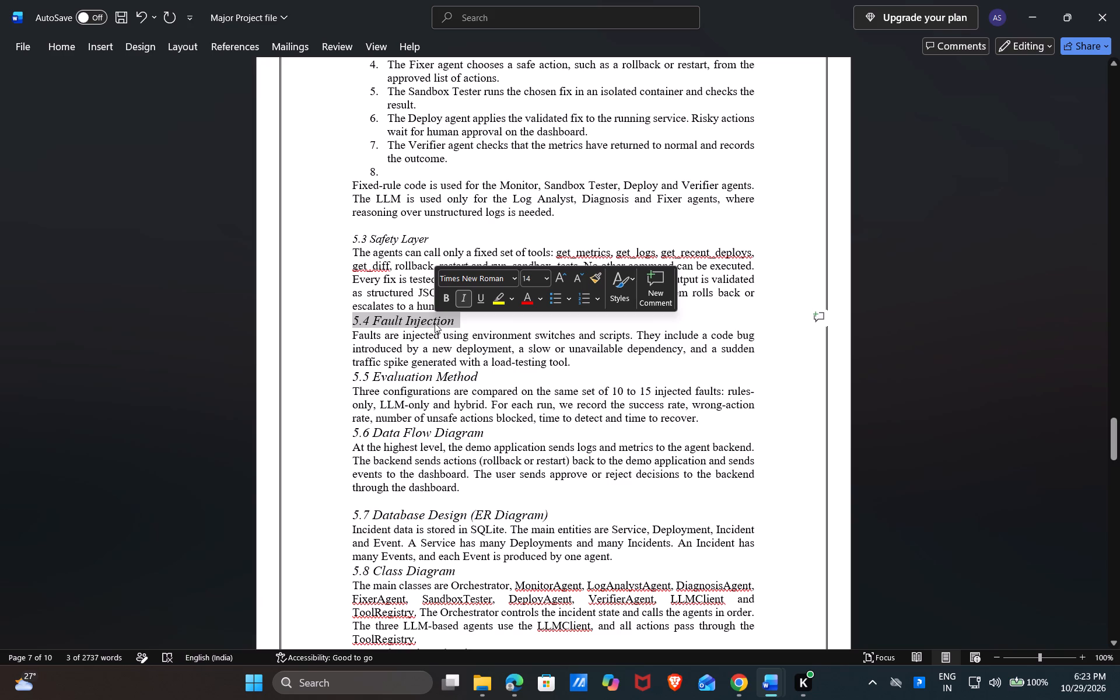
pyautogui.click(527, 410)
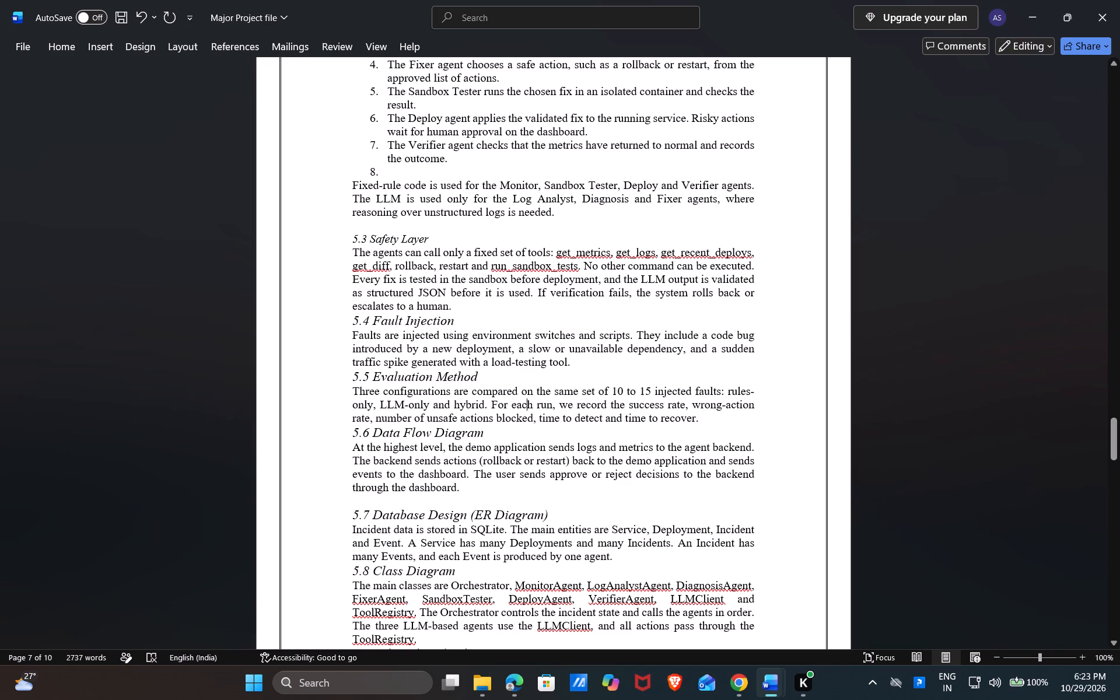
# Switch to the previously used application window.
pyautogui.hotkey('alt', 'Tab')
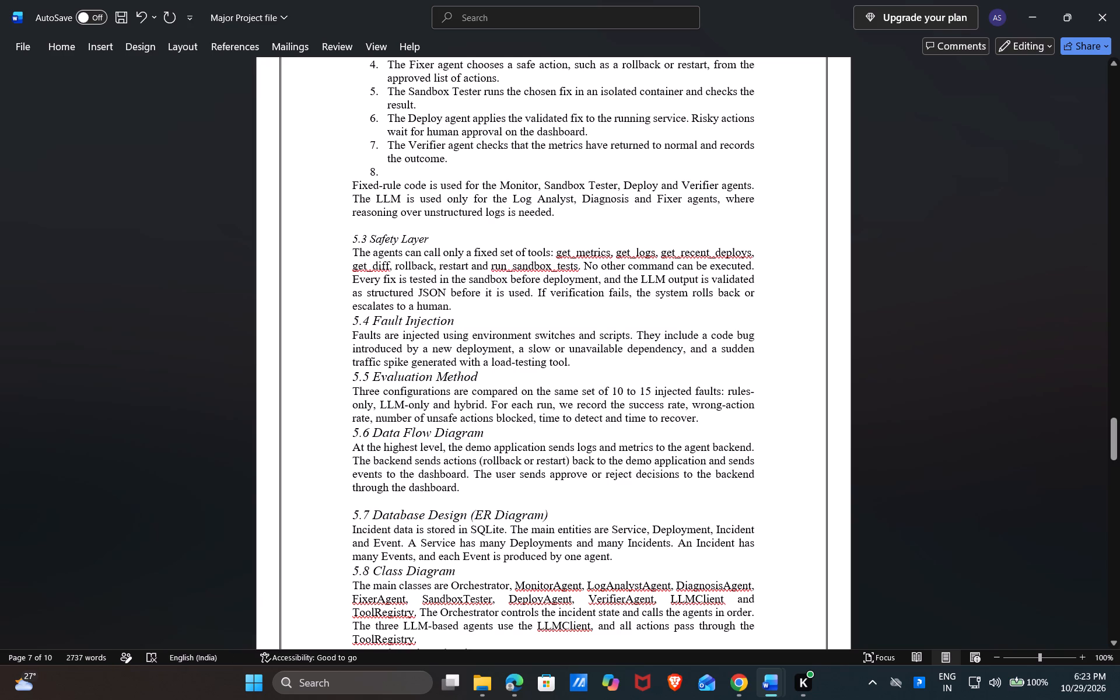
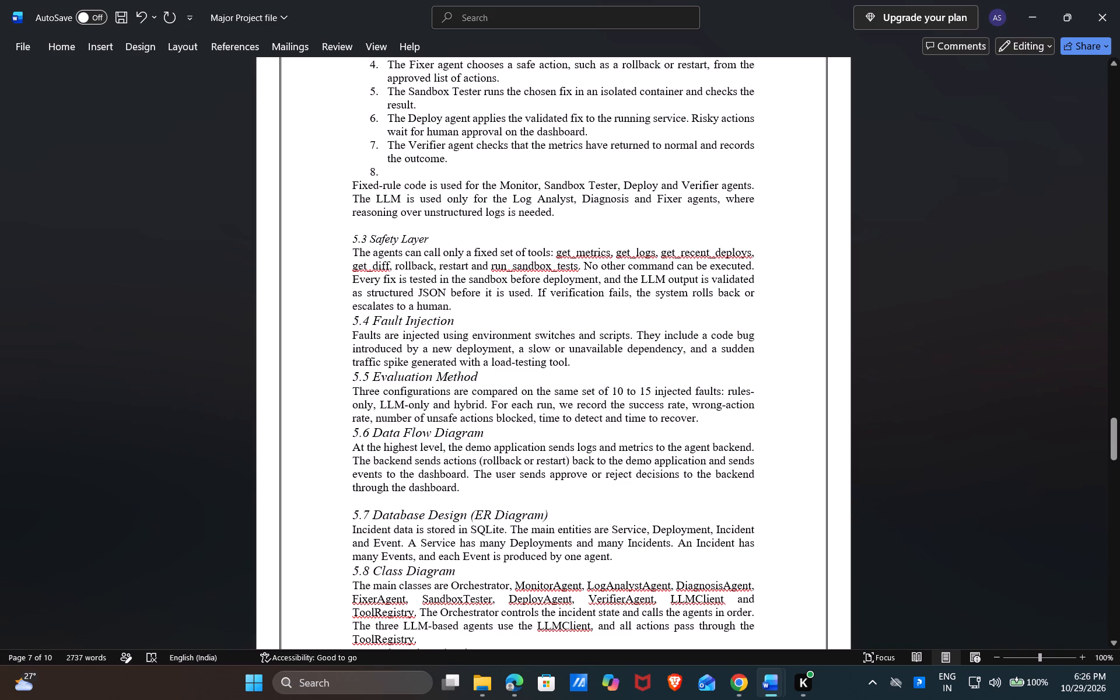
# Merge the paragraph starting "Fixed-rule code is used" into the empty item 8 of the numbered list above it.
pyautogui.click(351, 183)
pyautogui.press('BackSpace')
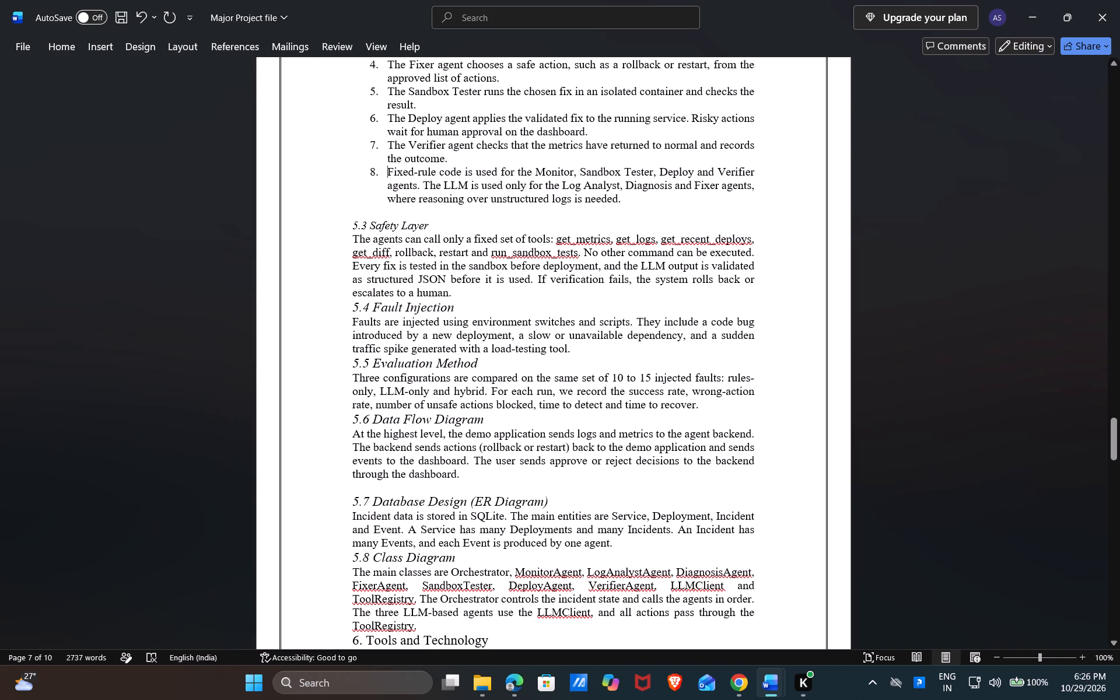
# Examine the headings and spacing from section 4.3 through section 5.3, and select the 5.3 Safety Layer heading.
pyautogui.scroll(1, 499, 502)
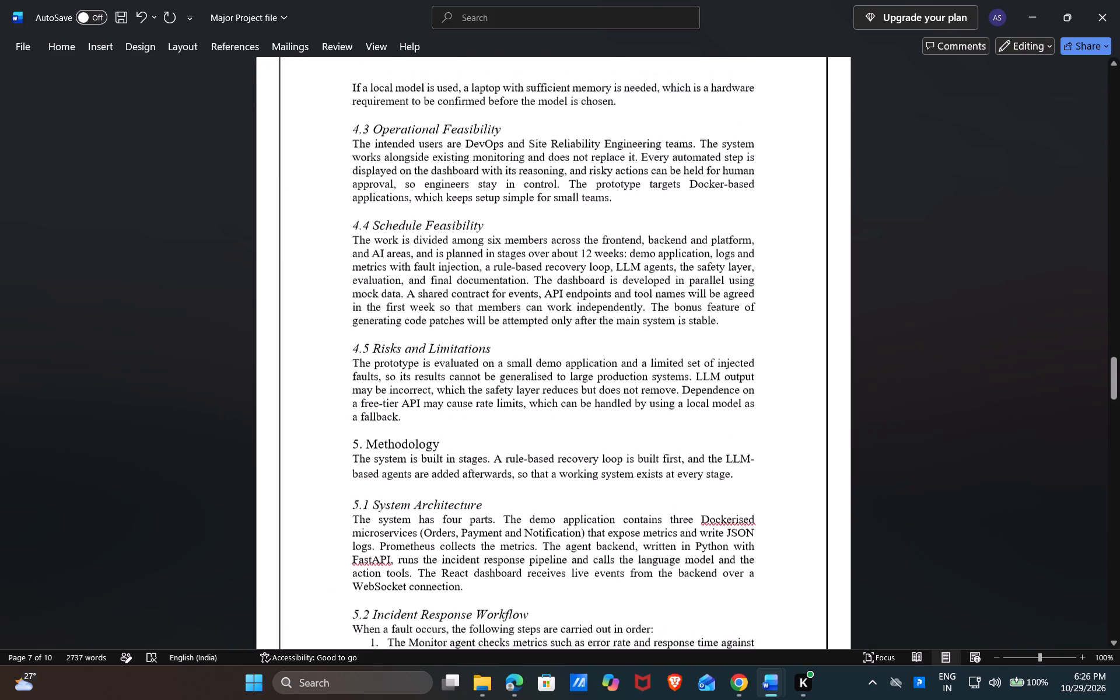
pyautogui.scroll(1, 499, 502)
pyautogui.doubleClick(453, 181)
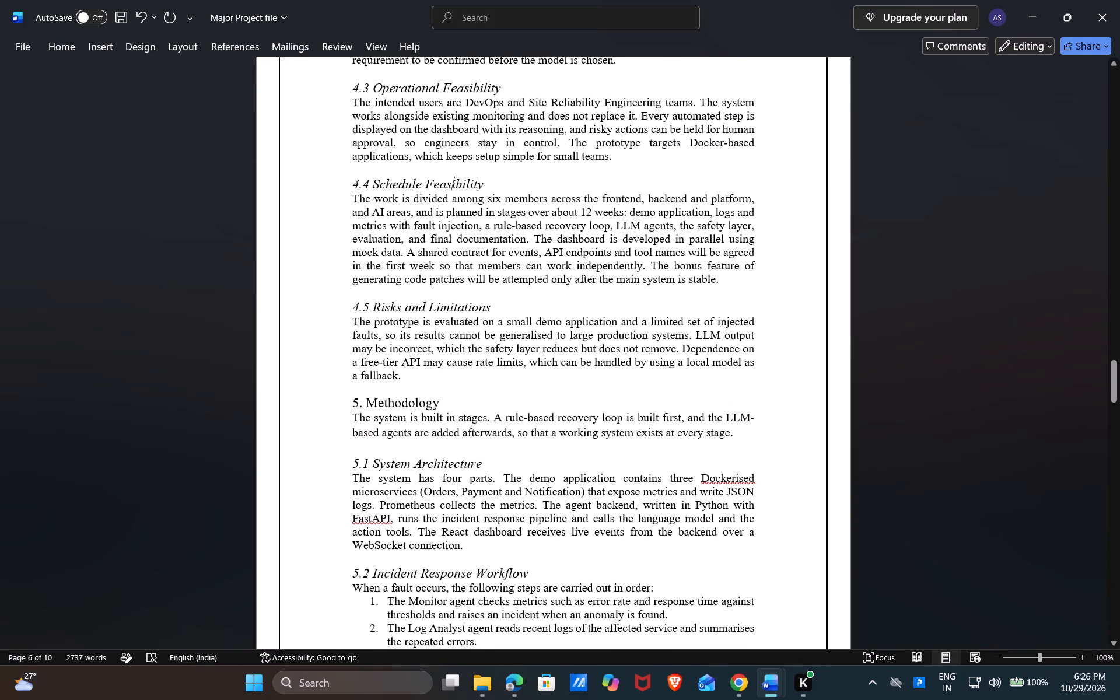
pyautogui.scroll(-1, 485, 449)
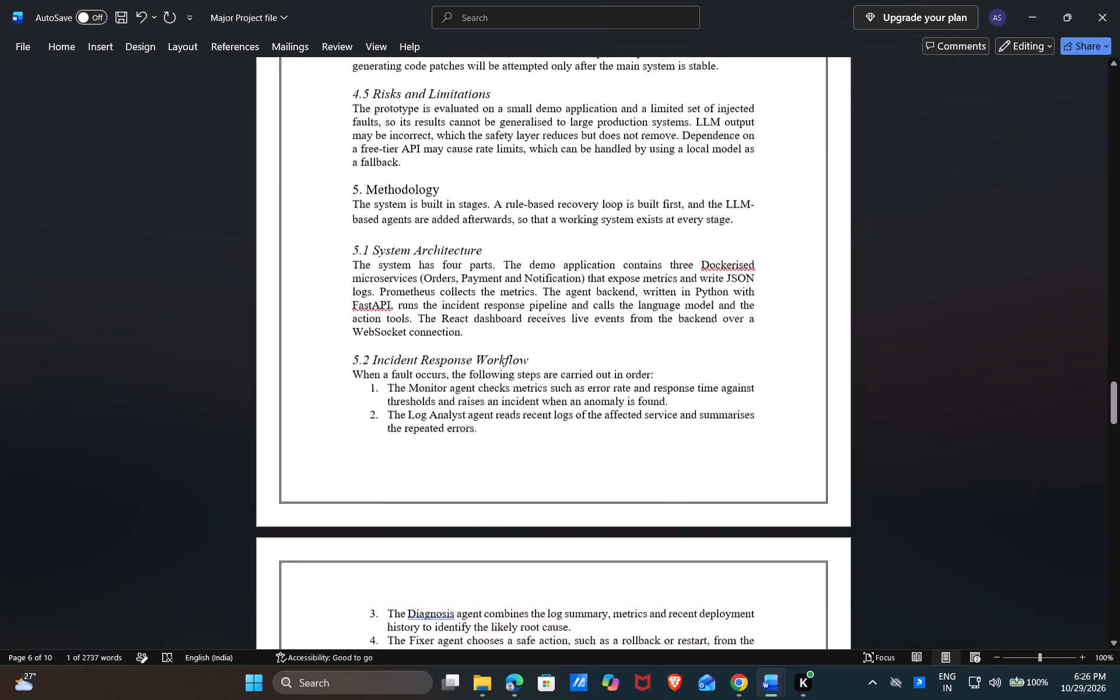
pyautogui.scroll(-2, 485, 449)
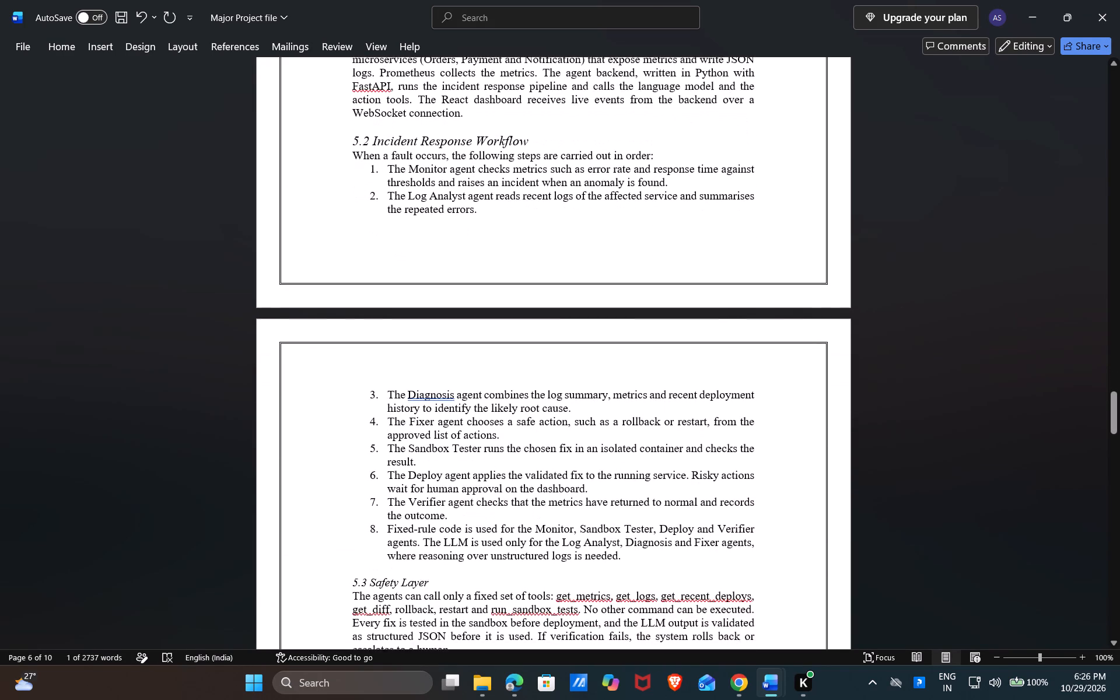
pyautogui.scroll(-1, 485, 449)
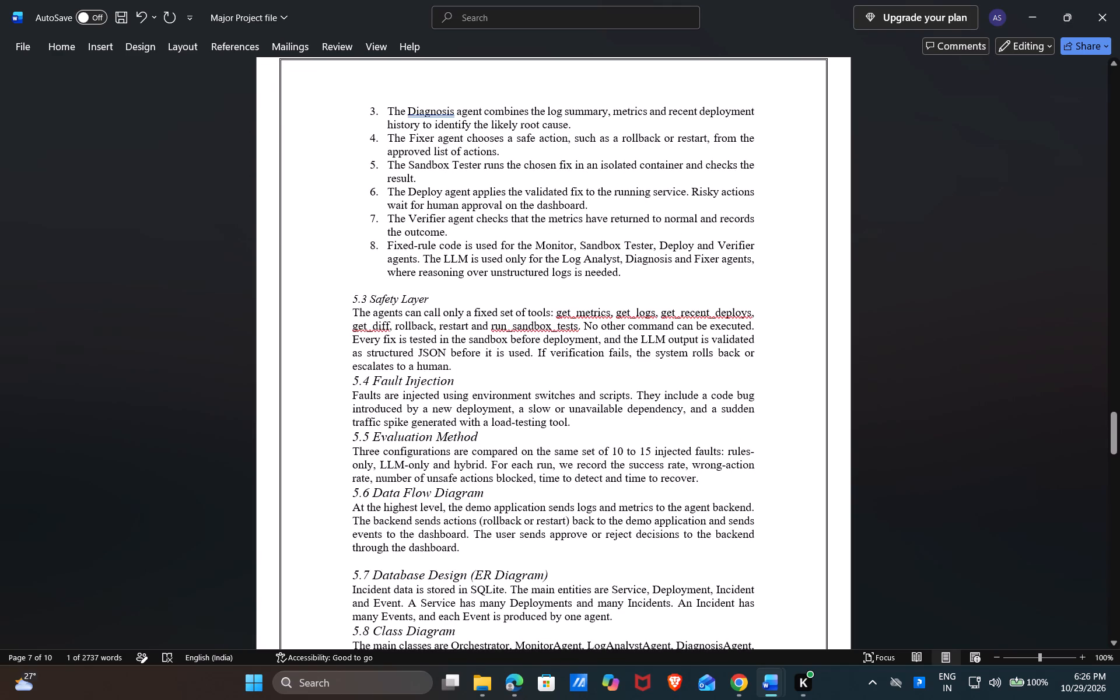
pyautogui.moveTo(433, 297); pyautogui.dragTo(375, 302)
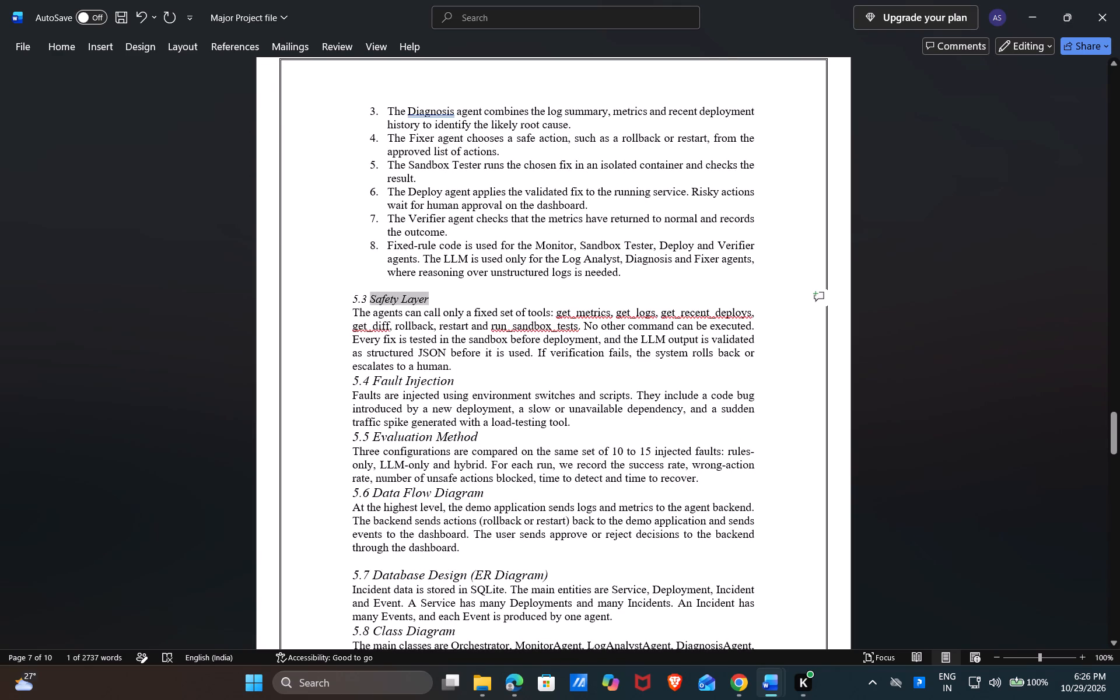
pyautogui.moveTo(375, 302); pyautogui.dragTo(352, 299)
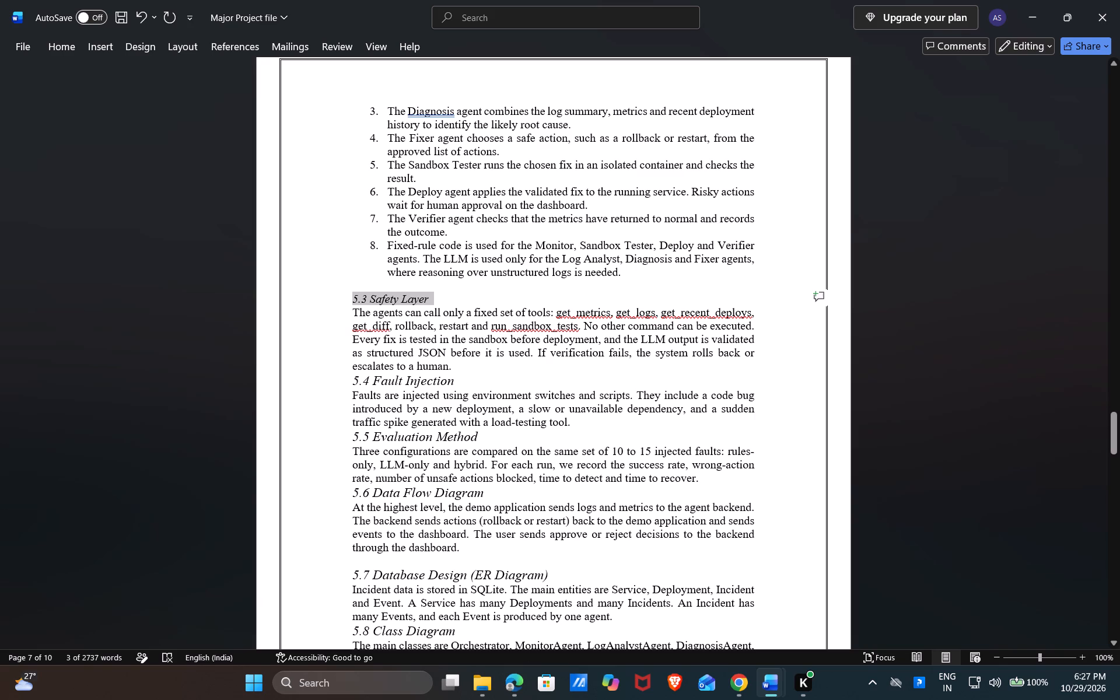
# Switch to File Explorer to reach the recent files.
pyautogui.click(485, 679)
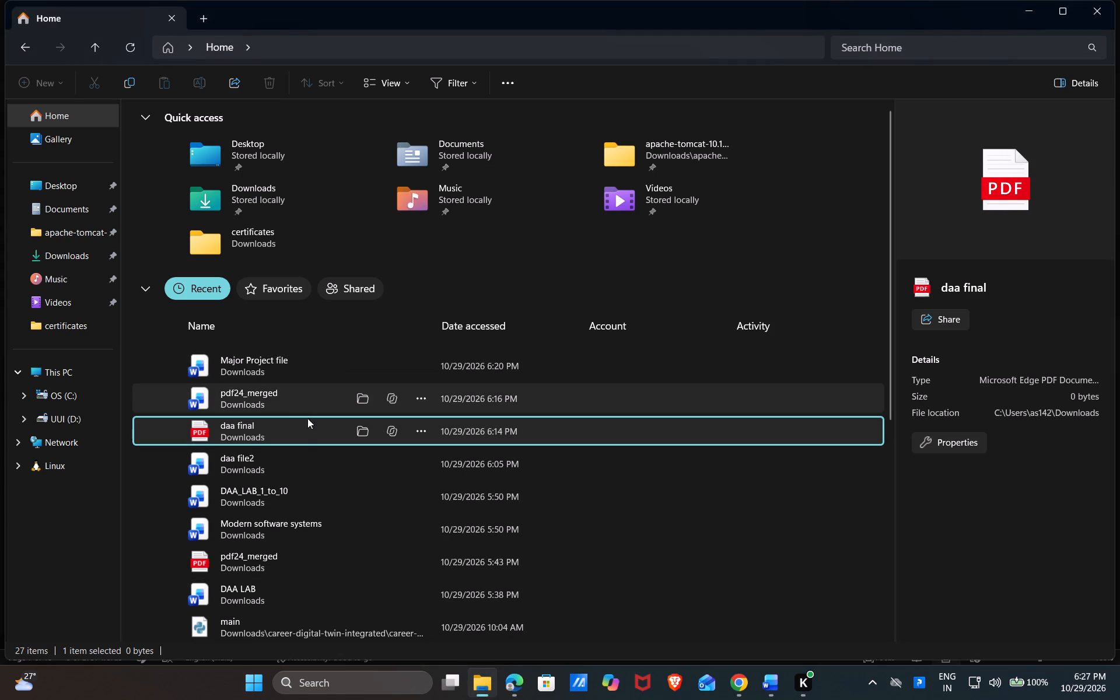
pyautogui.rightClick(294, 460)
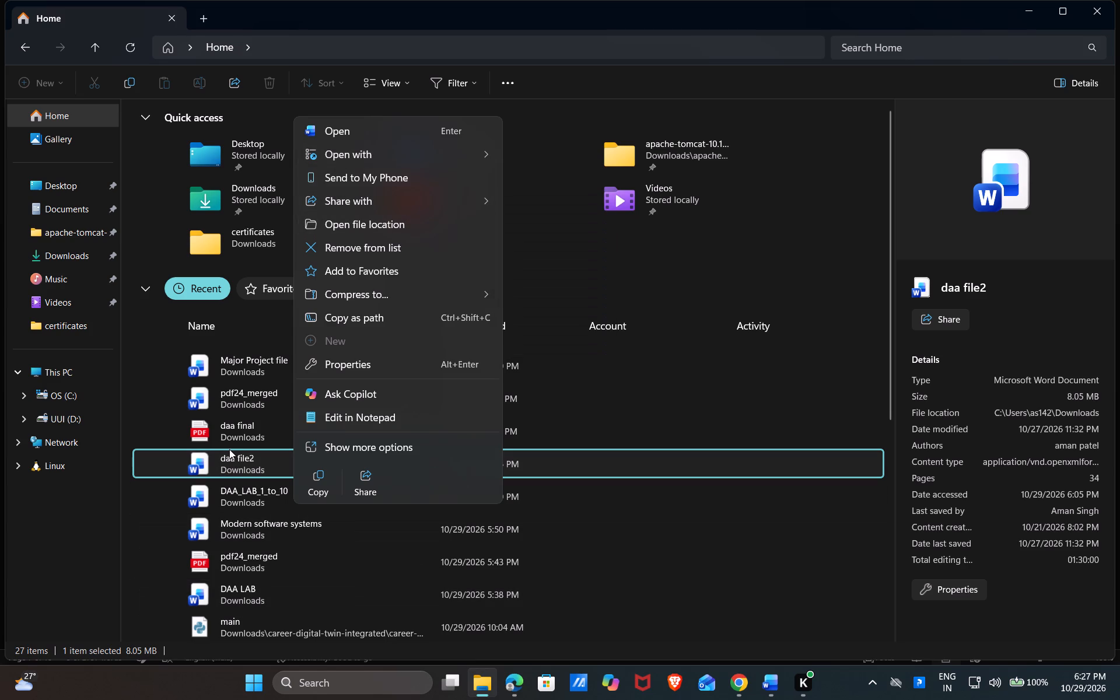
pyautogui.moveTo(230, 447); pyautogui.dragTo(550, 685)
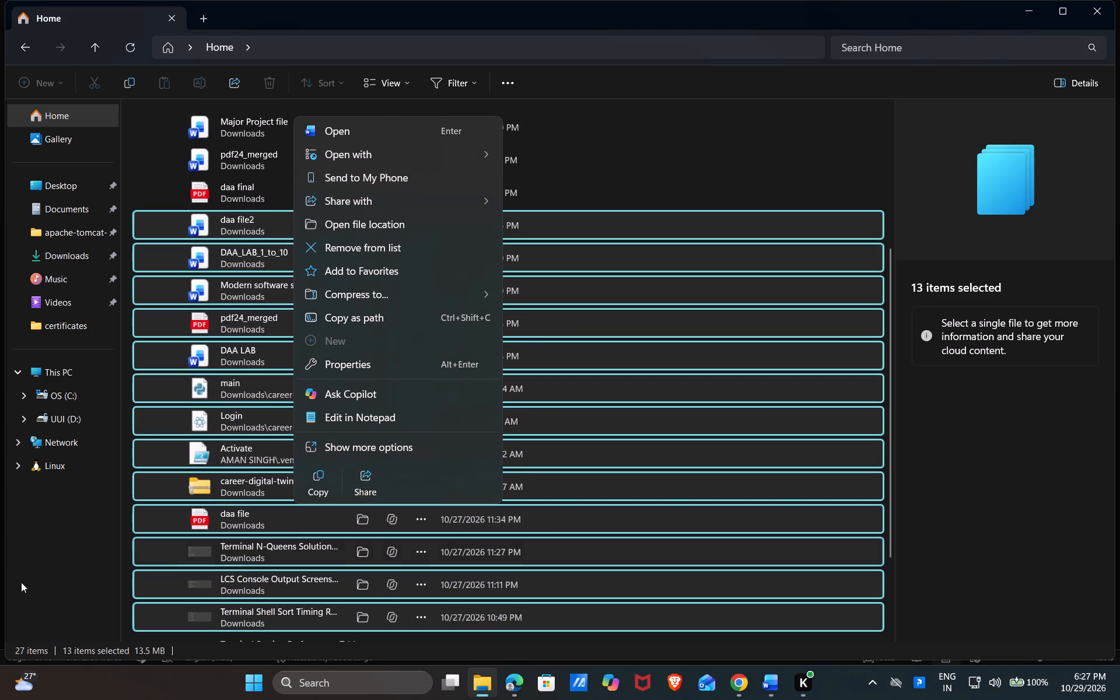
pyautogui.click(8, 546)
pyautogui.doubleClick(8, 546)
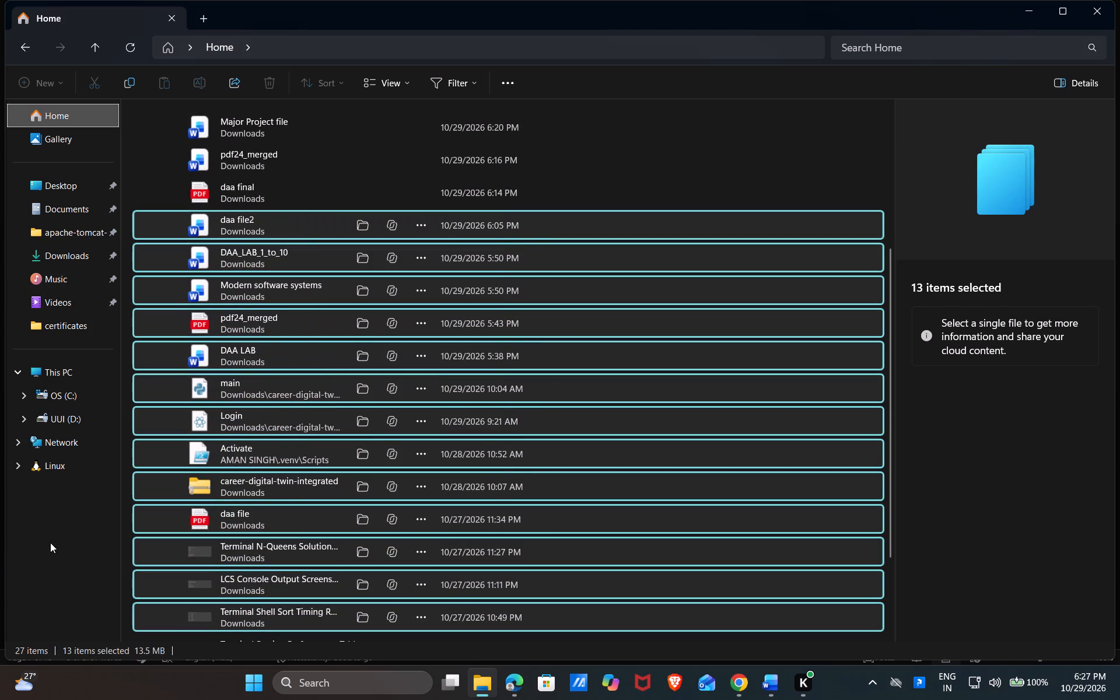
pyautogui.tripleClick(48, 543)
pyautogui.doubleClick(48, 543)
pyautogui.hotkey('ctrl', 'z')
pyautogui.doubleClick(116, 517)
# Open the daa file2 Word document from the recent files.
pyautogui.tripleClick(249, 229)
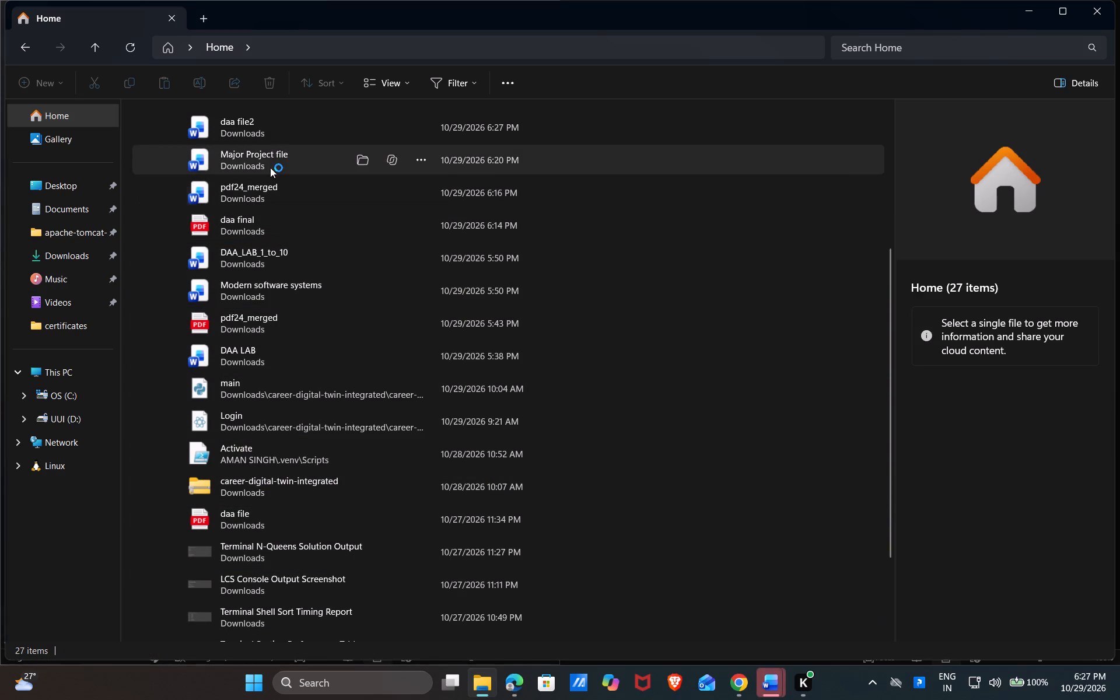
# Carry the daa file2 document from the recent files over to the running Word application.
pyautogui.moveTo(272, 123); pyautogui.dragTo(777, 697)
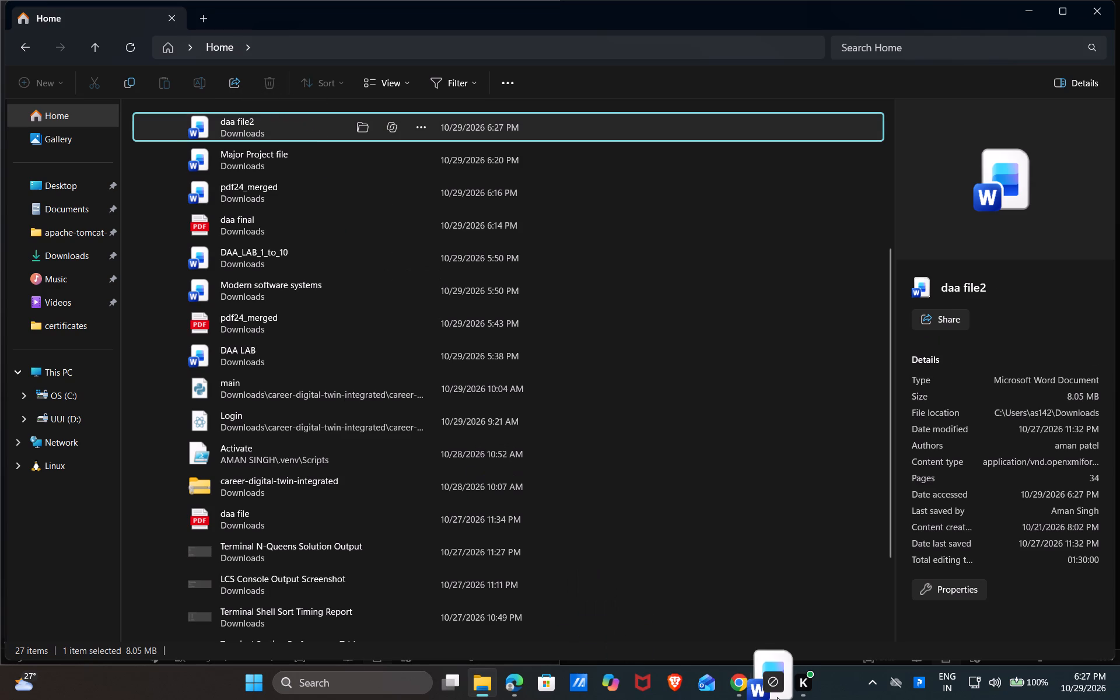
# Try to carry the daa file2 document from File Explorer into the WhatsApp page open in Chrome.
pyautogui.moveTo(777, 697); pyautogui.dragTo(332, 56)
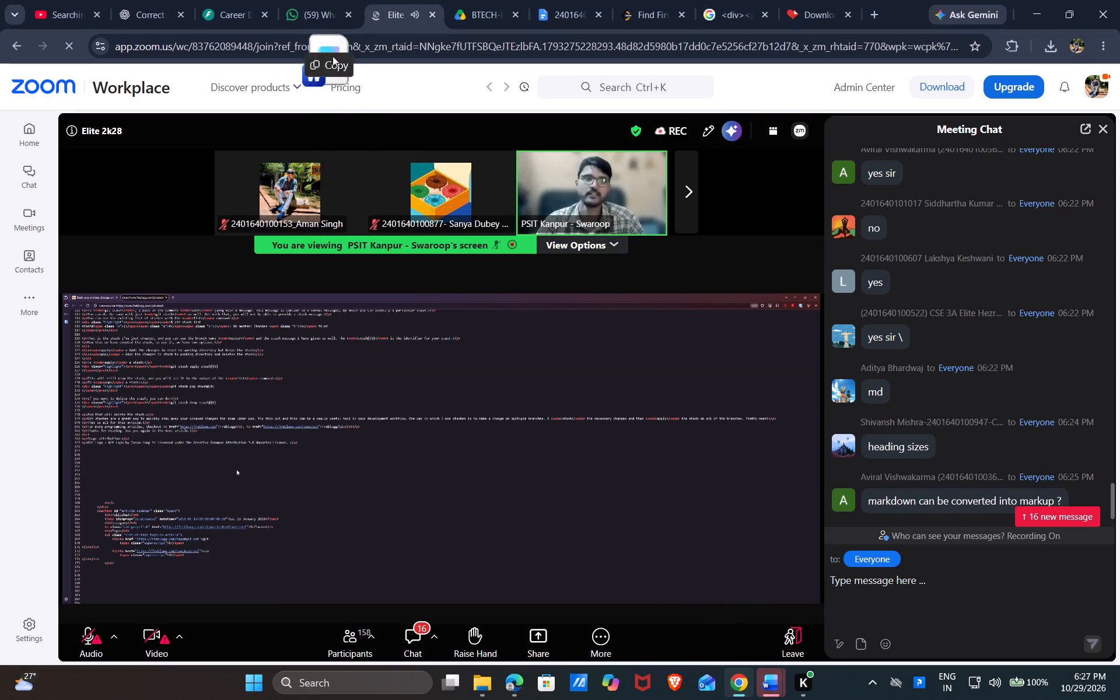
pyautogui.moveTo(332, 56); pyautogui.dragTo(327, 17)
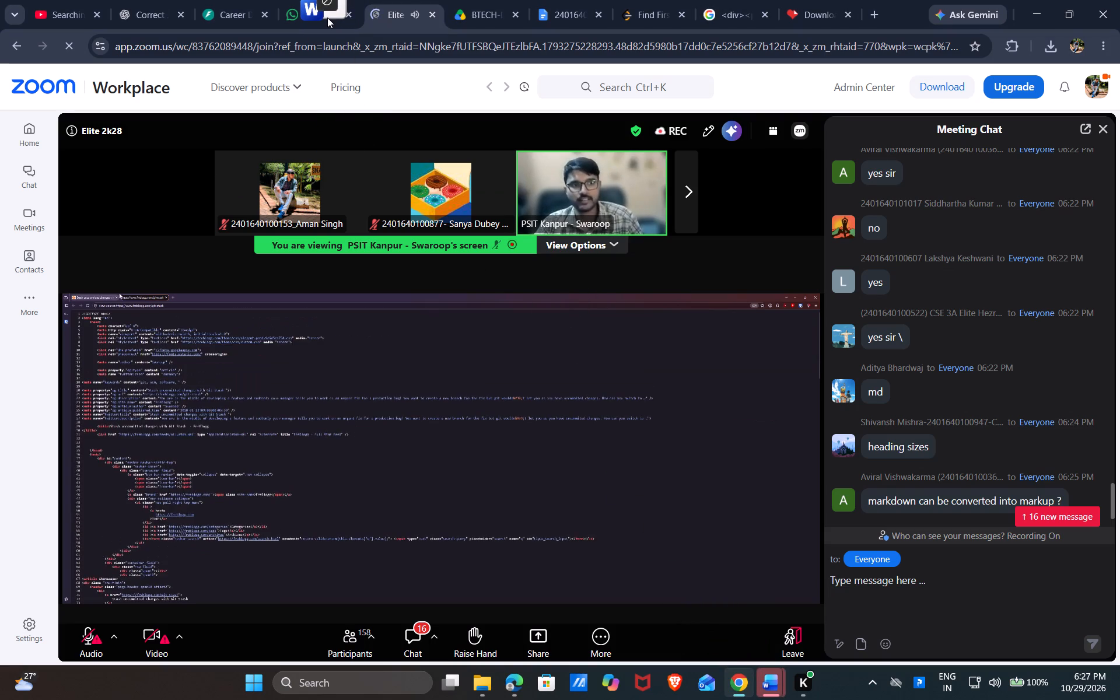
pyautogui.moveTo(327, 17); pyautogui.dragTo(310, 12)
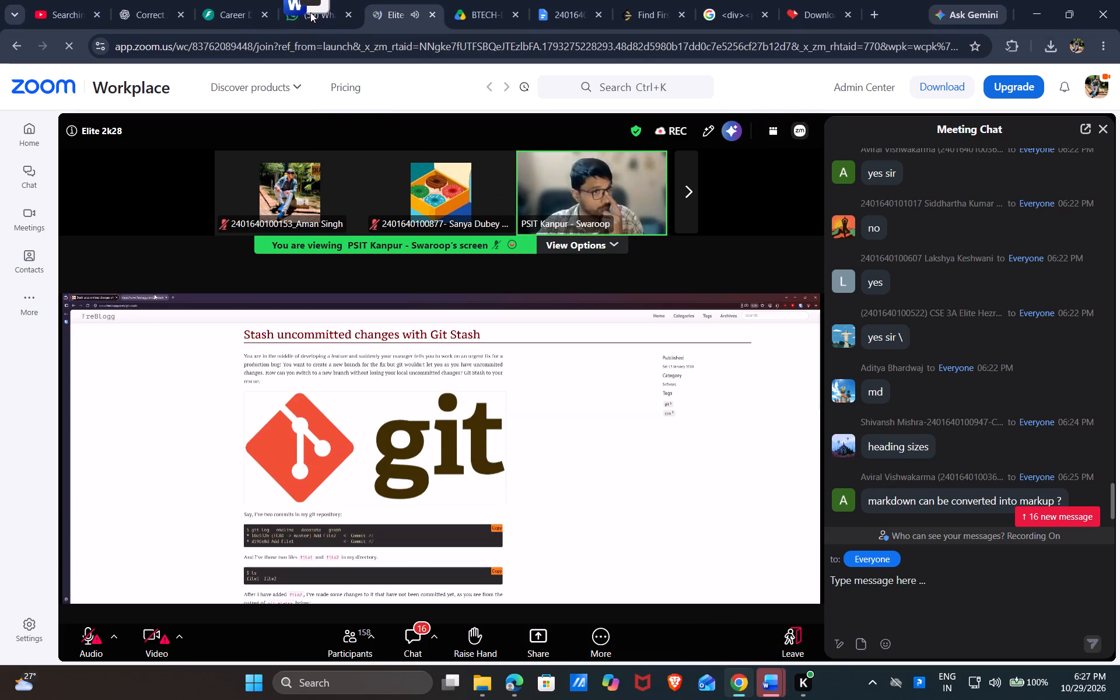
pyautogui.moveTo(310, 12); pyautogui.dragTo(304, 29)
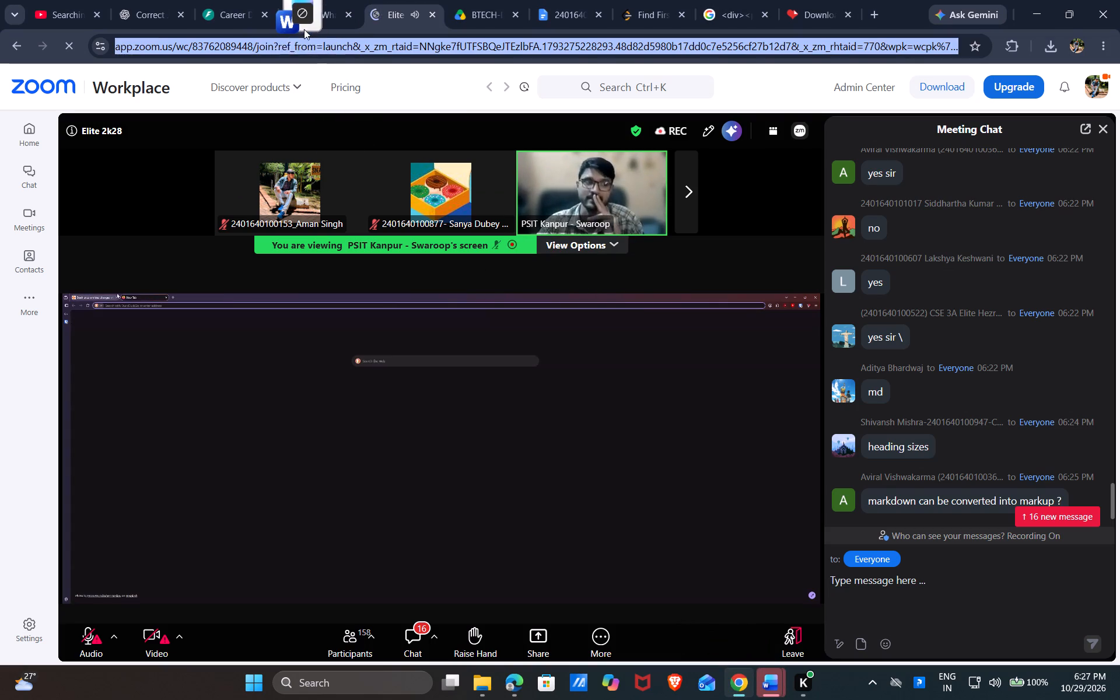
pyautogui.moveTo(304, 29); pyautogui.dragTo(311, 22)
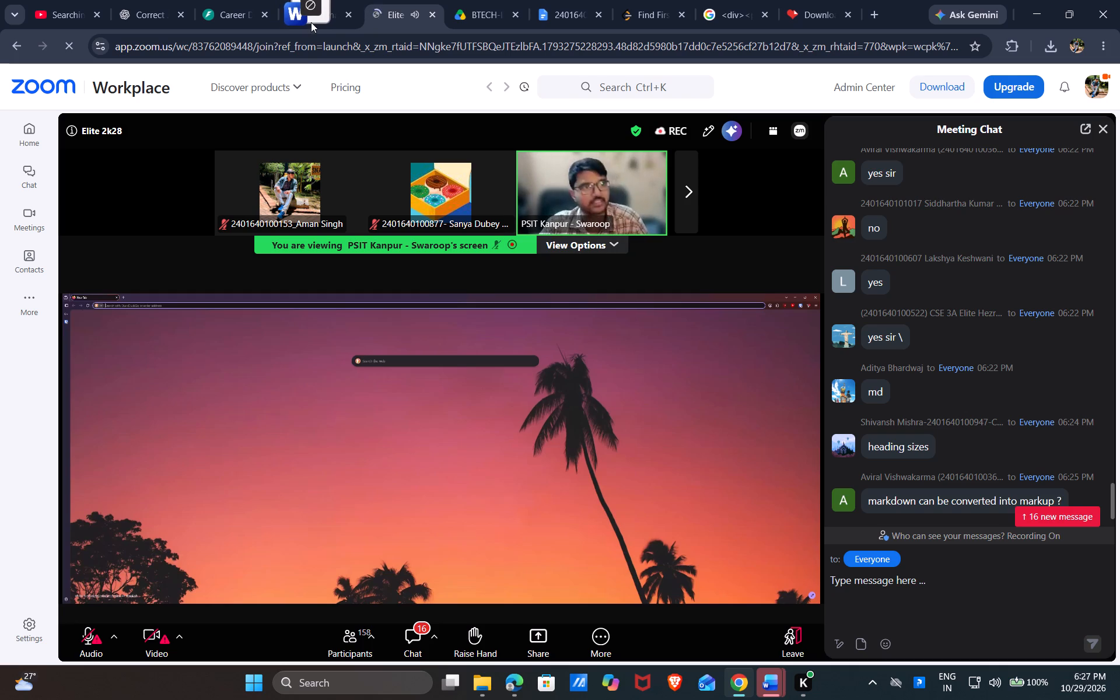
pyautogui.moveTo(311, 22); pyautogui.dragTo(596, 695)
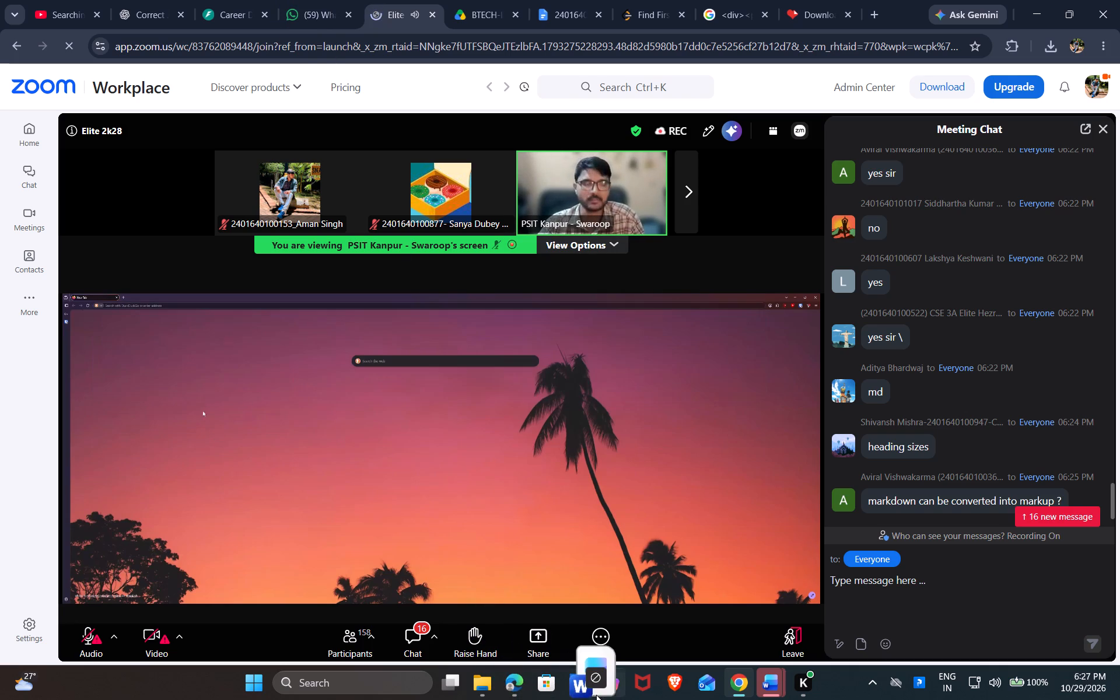
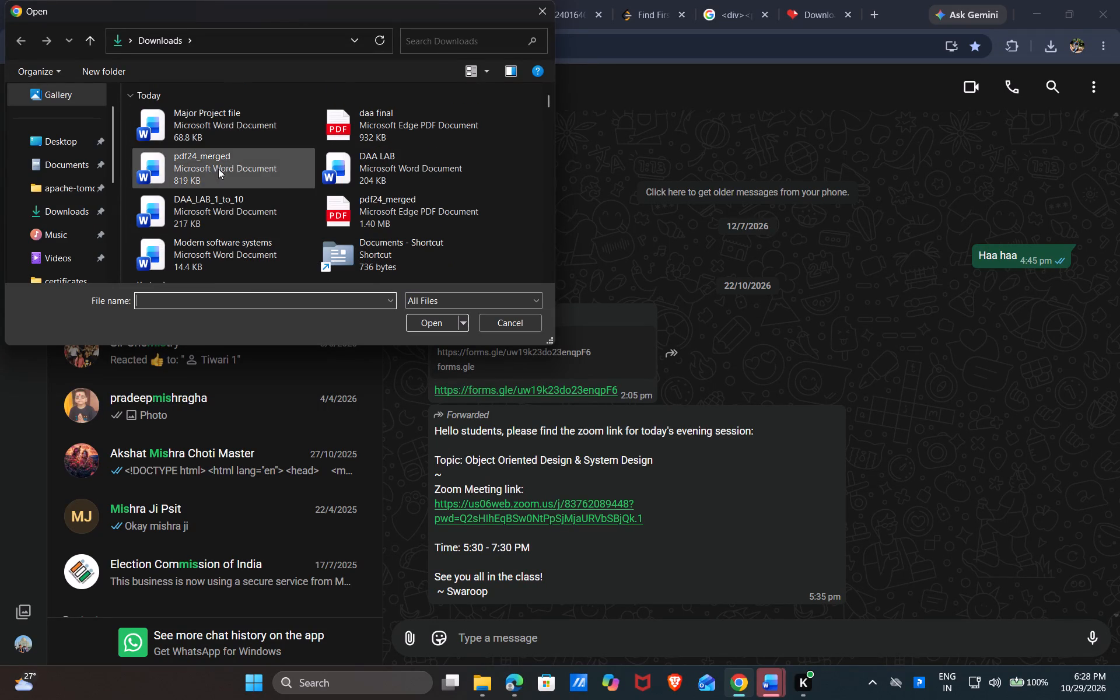
# Go to the Downloads folder to choose the file to attach to the WhatsApp chat.
pyautogui.click(61, 212)
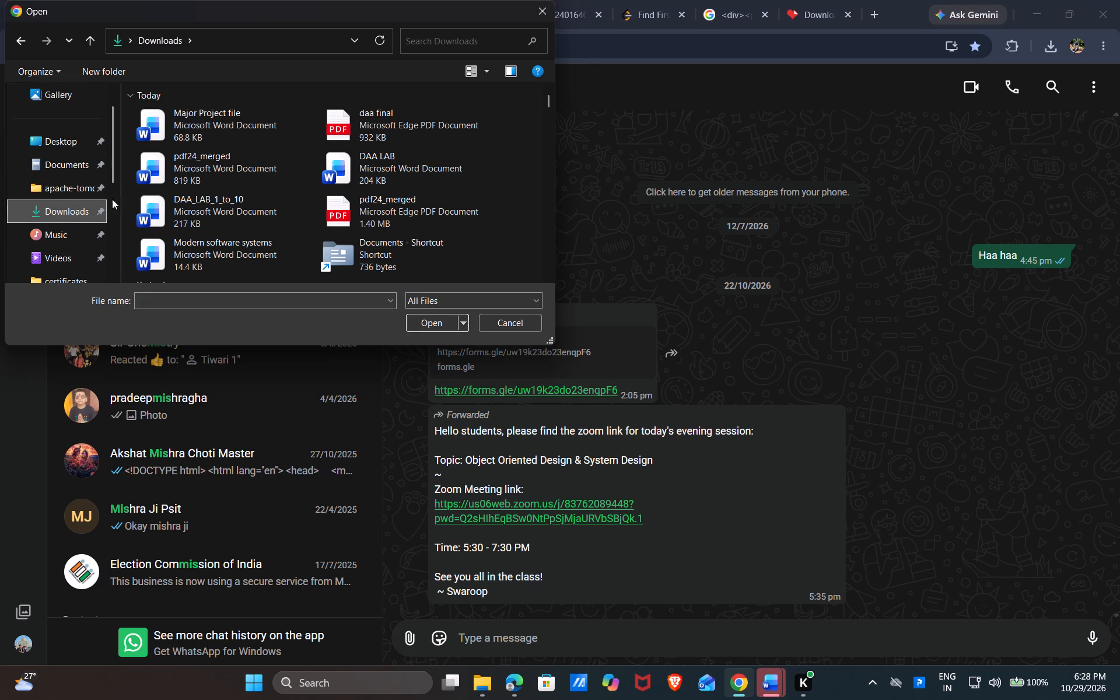
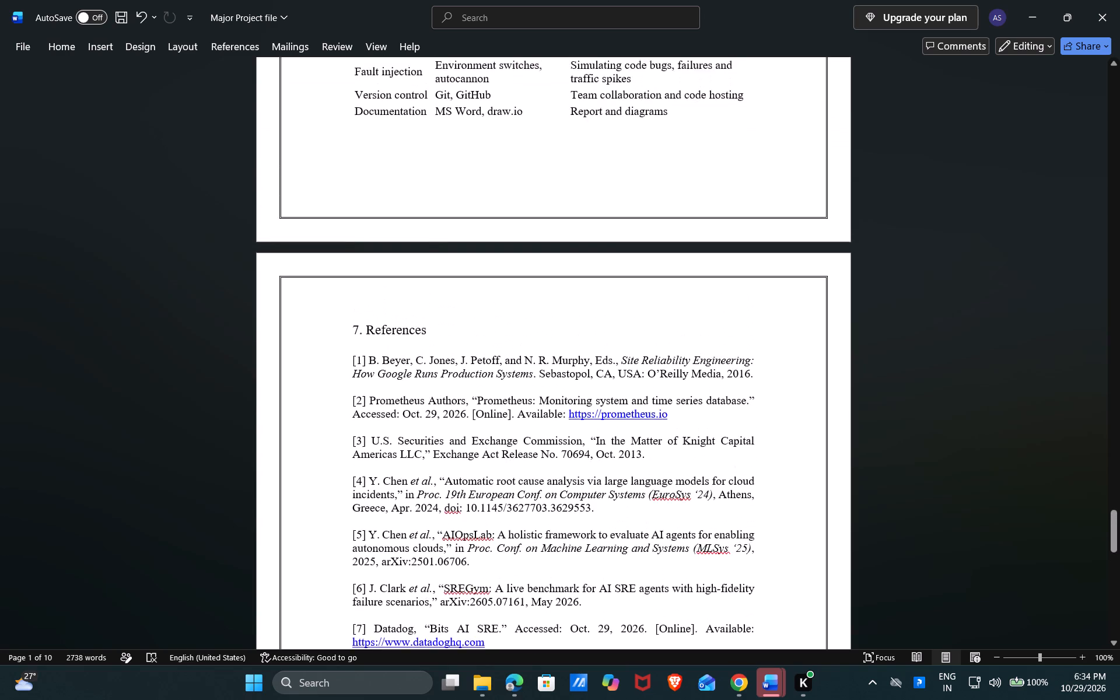
# Examine the headings and spacing of the Major Project file from 7. References back to 6. Tools and Technology.
pyautogui.scroll(1, 705, 311)
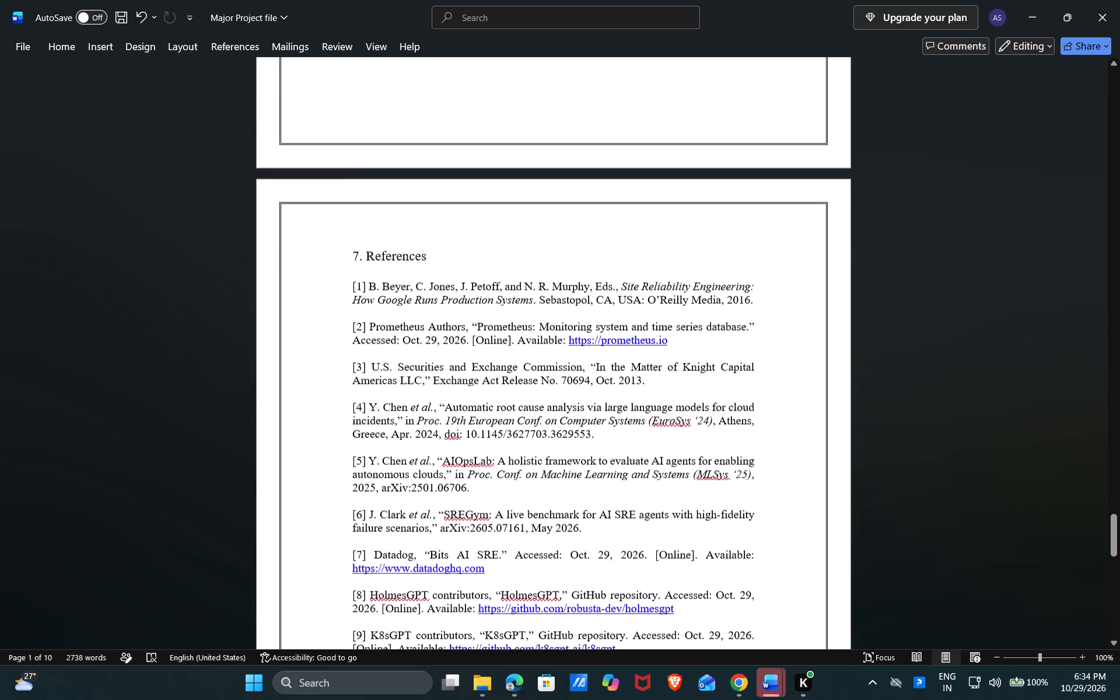
pyautogui.scroll(2, 705, 311)
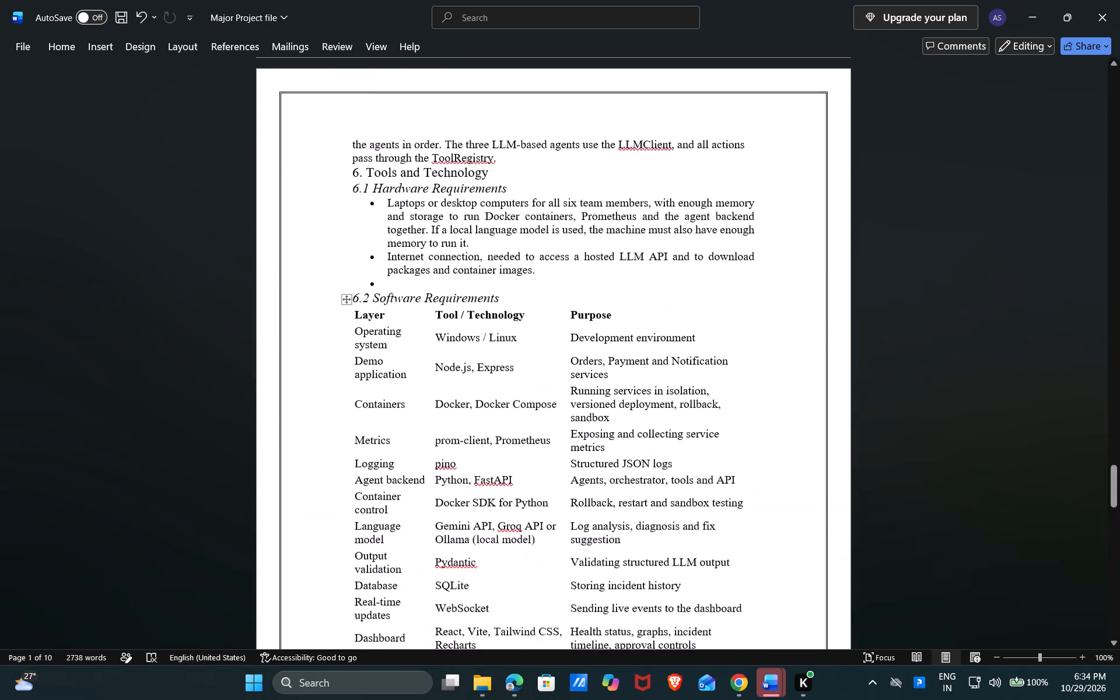
pyautogui.scroll(2, 705, 311)
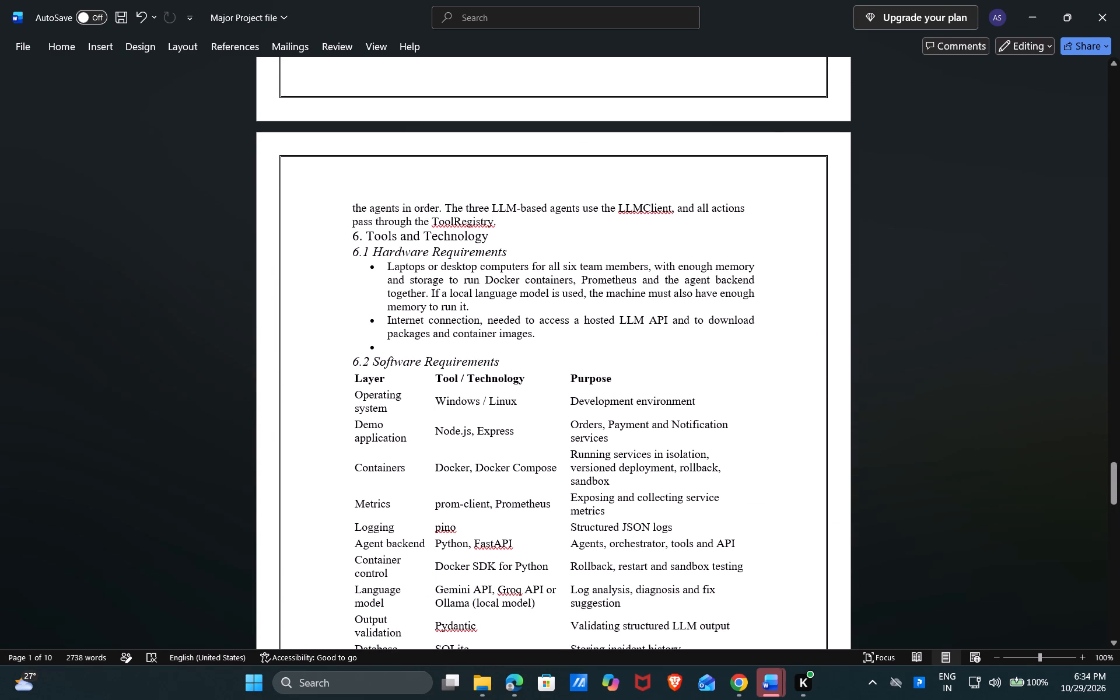
# Remove the empty bullet above the 6.2 Software Requirements heading, keeping a plain blank line there.
pyautogui.click(385, 351)
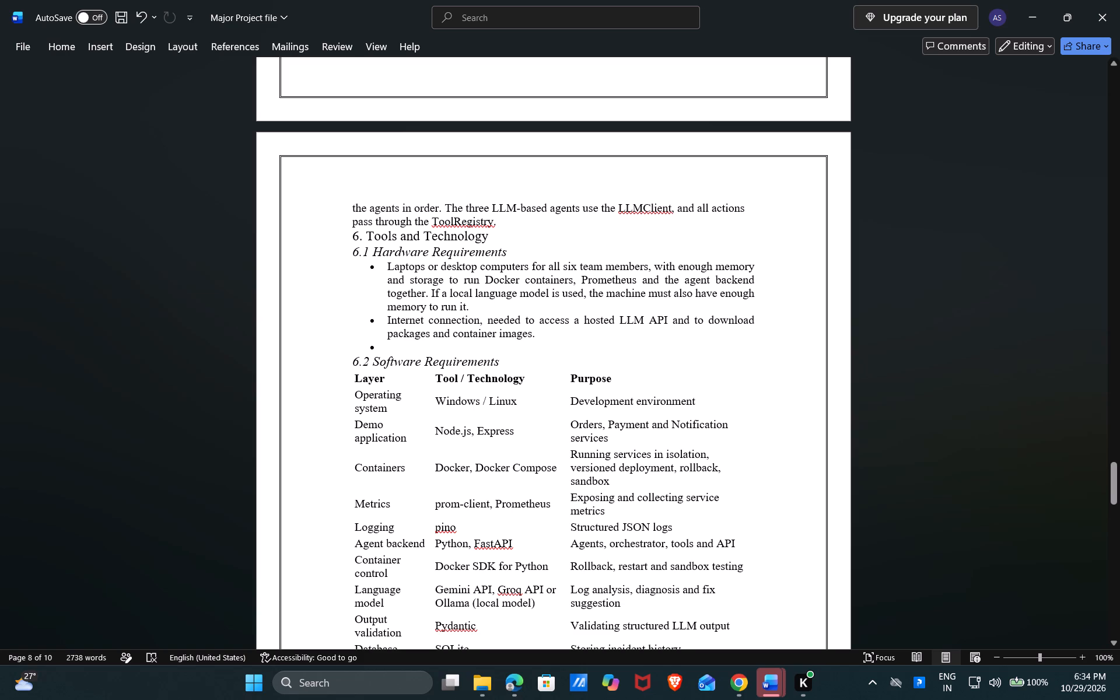
pyautogui.click(379, 351)
pyautogui.press('BackSpace')
# Rejoin the split word "agent." at the end of section 5.7 and insert a blank line before the 5.8 Class Diagram heading.
pyautogui.scroll(1, 505, 348)
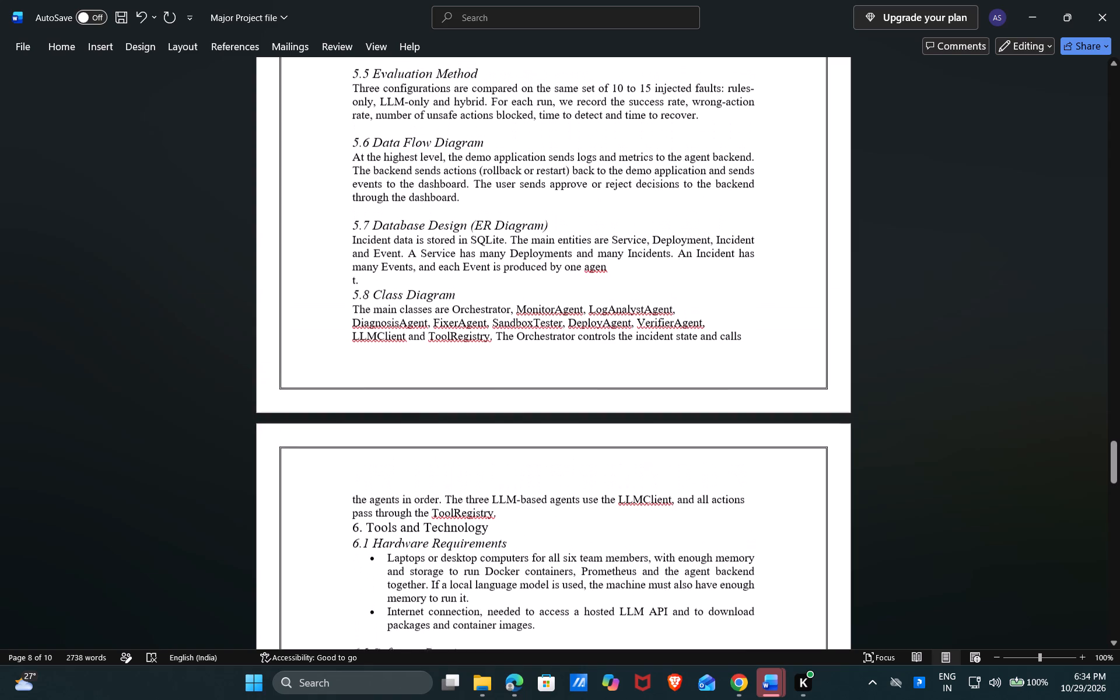
pyautogui.scroll(1, 505, 348)
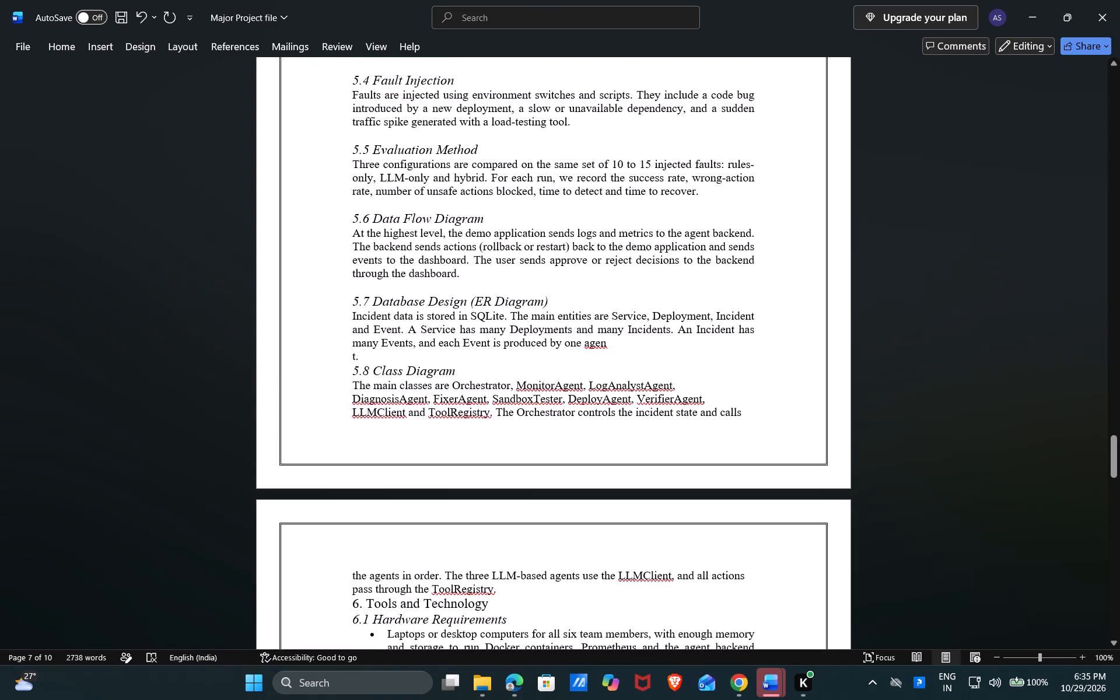
pyautogui.click(350, 359)
pyautogui.press('BackSpace')
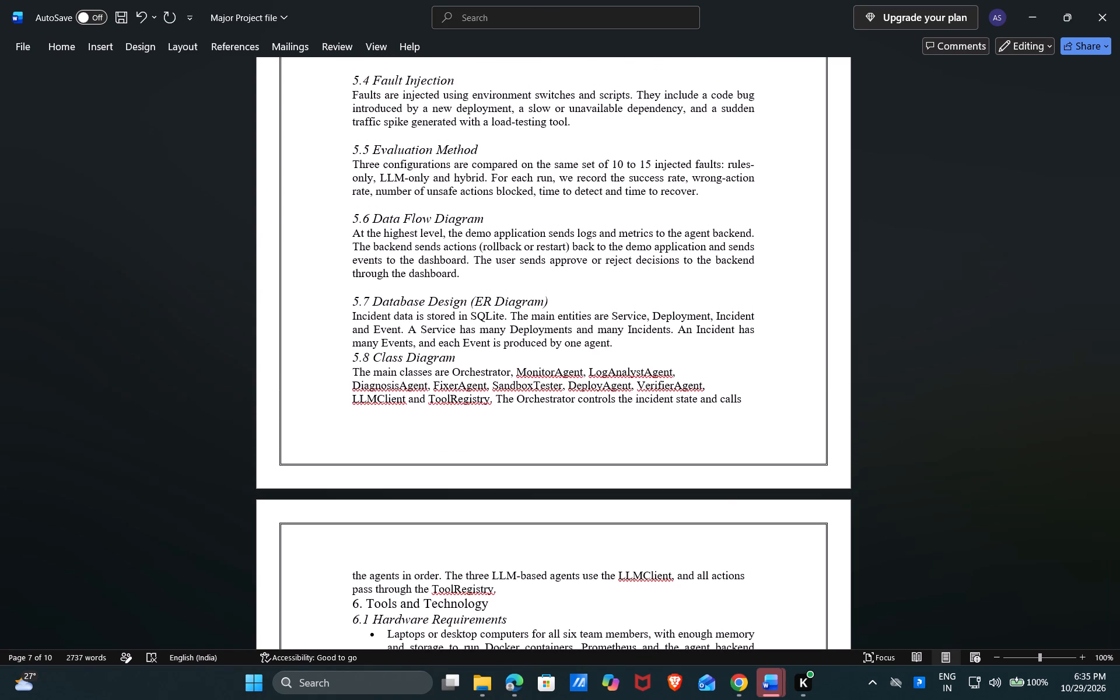
pyautogui.press('Right')
pyautogui.press('Right')
pyautogui.press('Return')
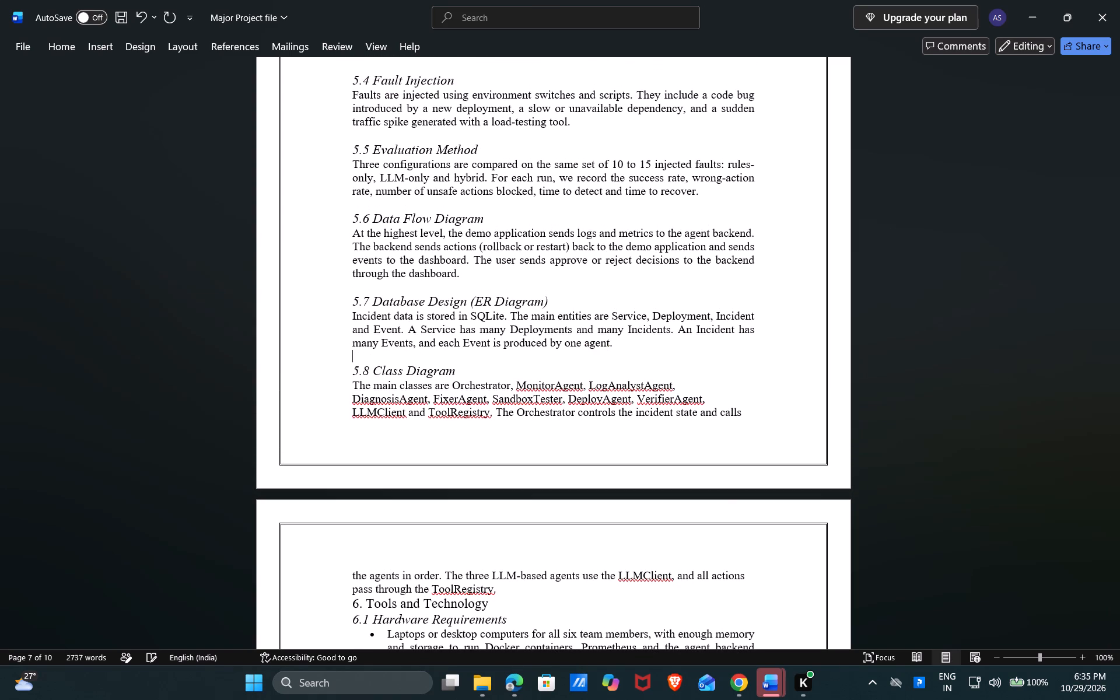
# Review the spacing and headings from section 4.5 Risks and Limitations through section 6 to the reference list.
pyautogui.scroll(2, 455, 419)
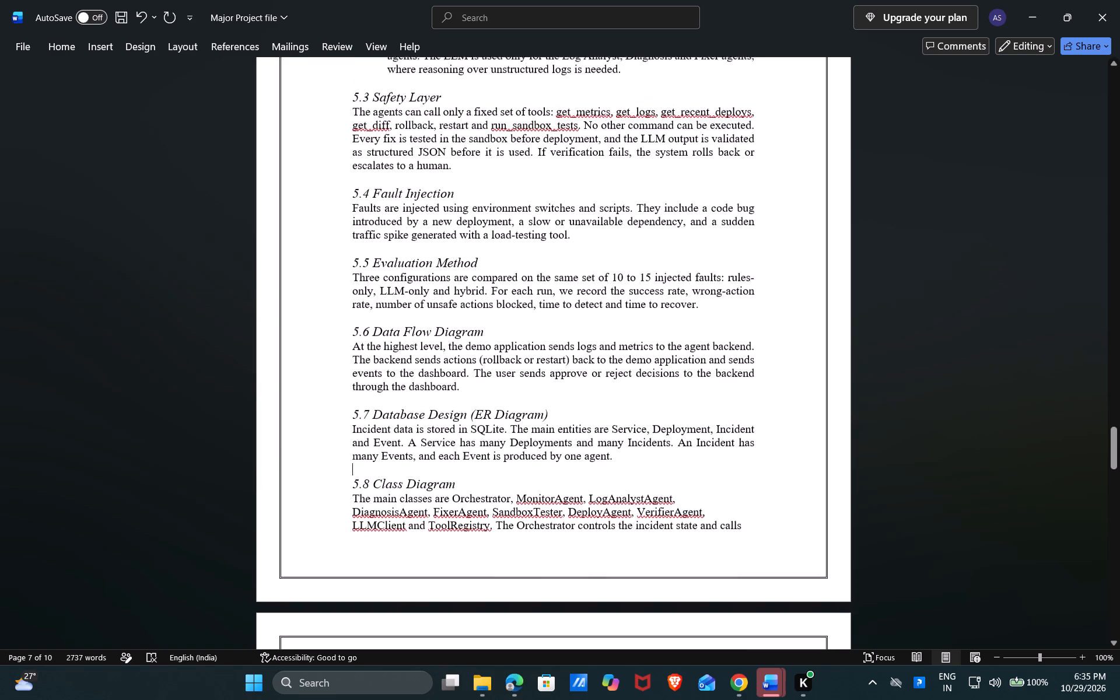
pyautogui.scroll(1, 455, 419)
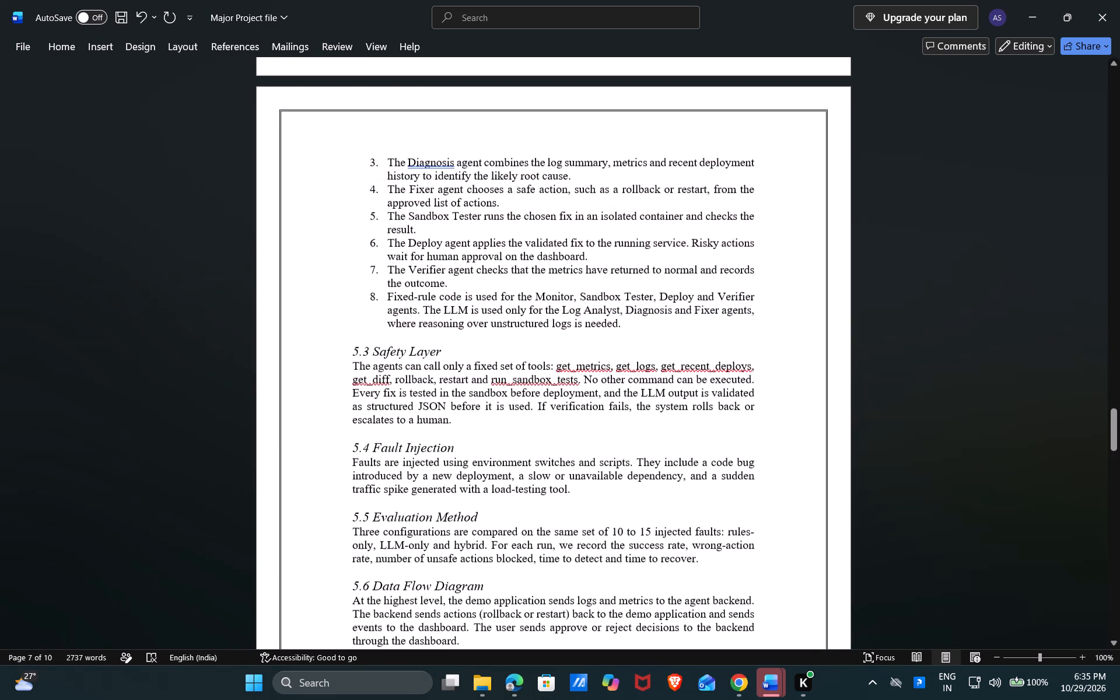
pyautogui.scroll(-1, 455, 419)
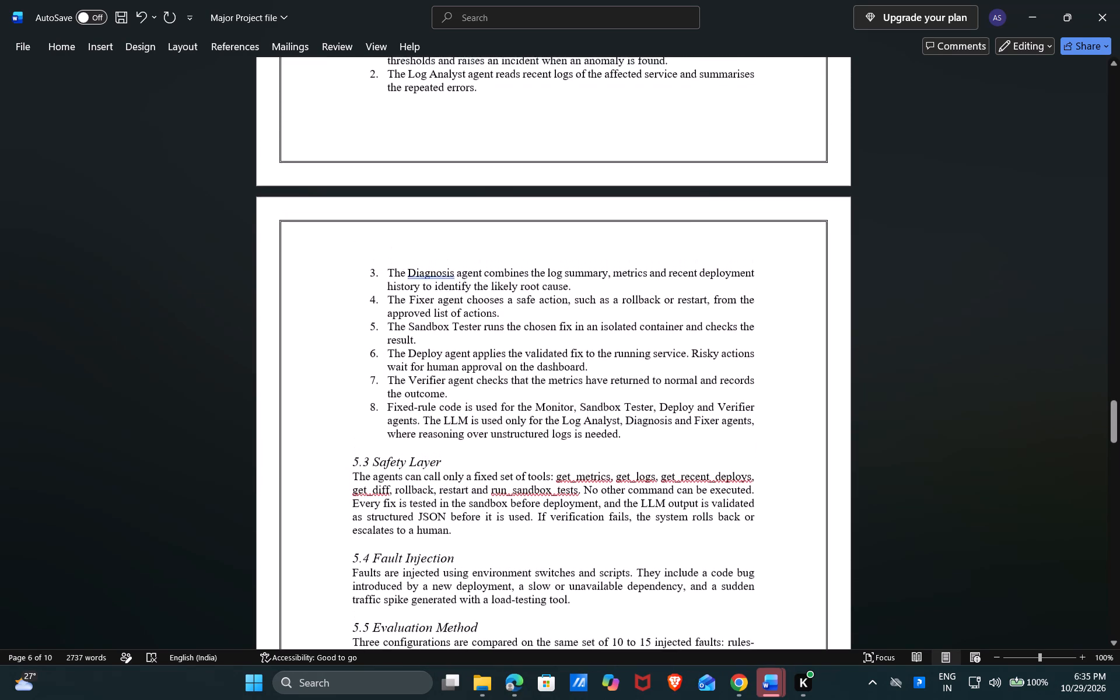
pyautogui.scroll(-1, 455, 419)
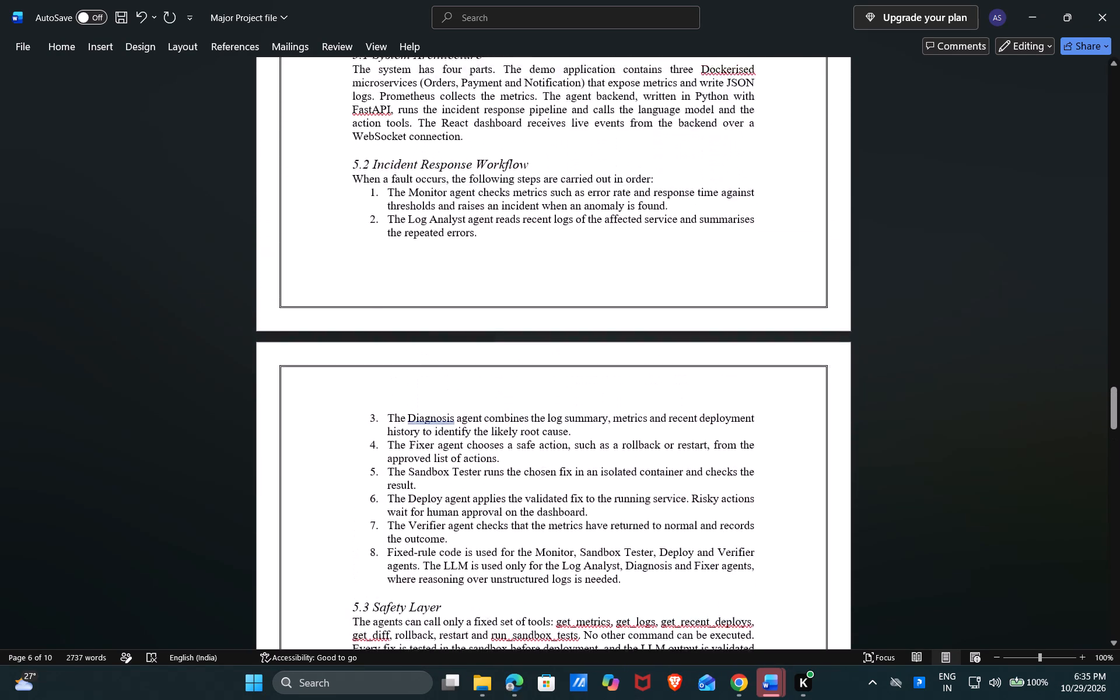
pyautogui.scroll(-1, 455, 419)
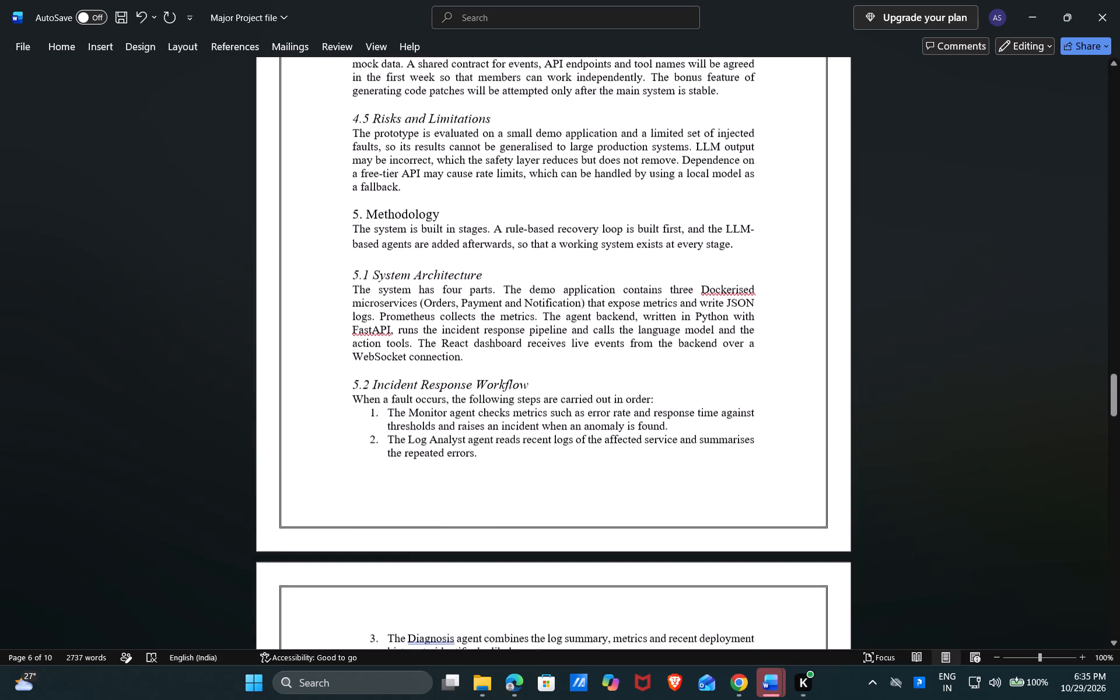
pyautogui.scroll(-1, 455, 419)
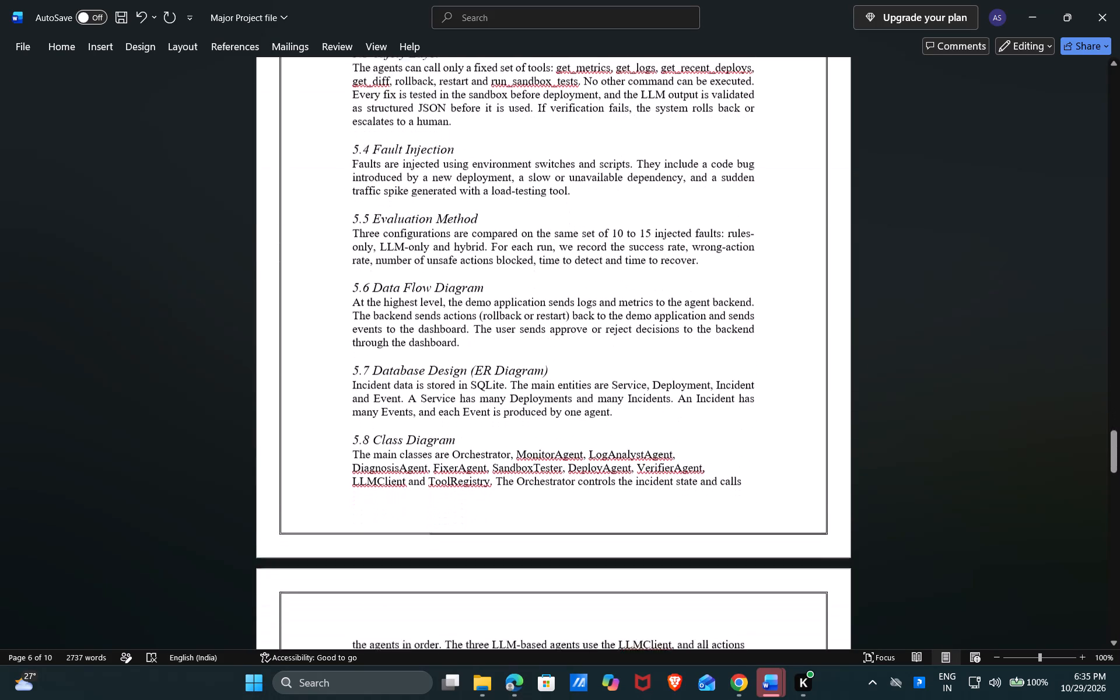
pyautogui.scroll(-2, 455, 419)
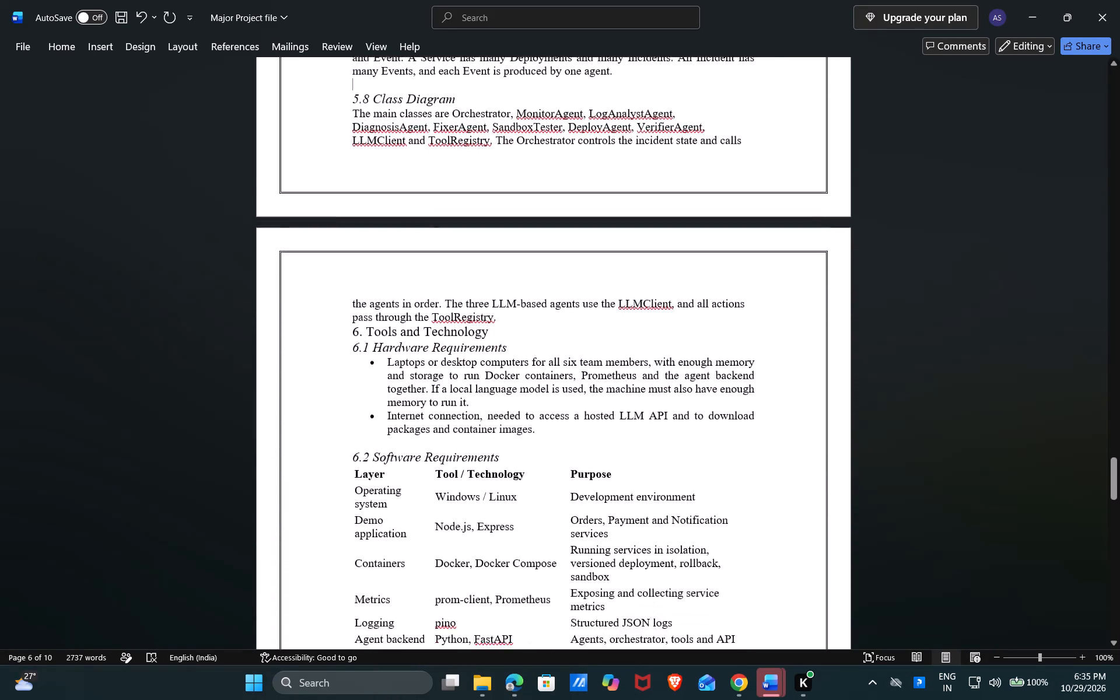
pyautogui.scroll(-1, 455, 419)
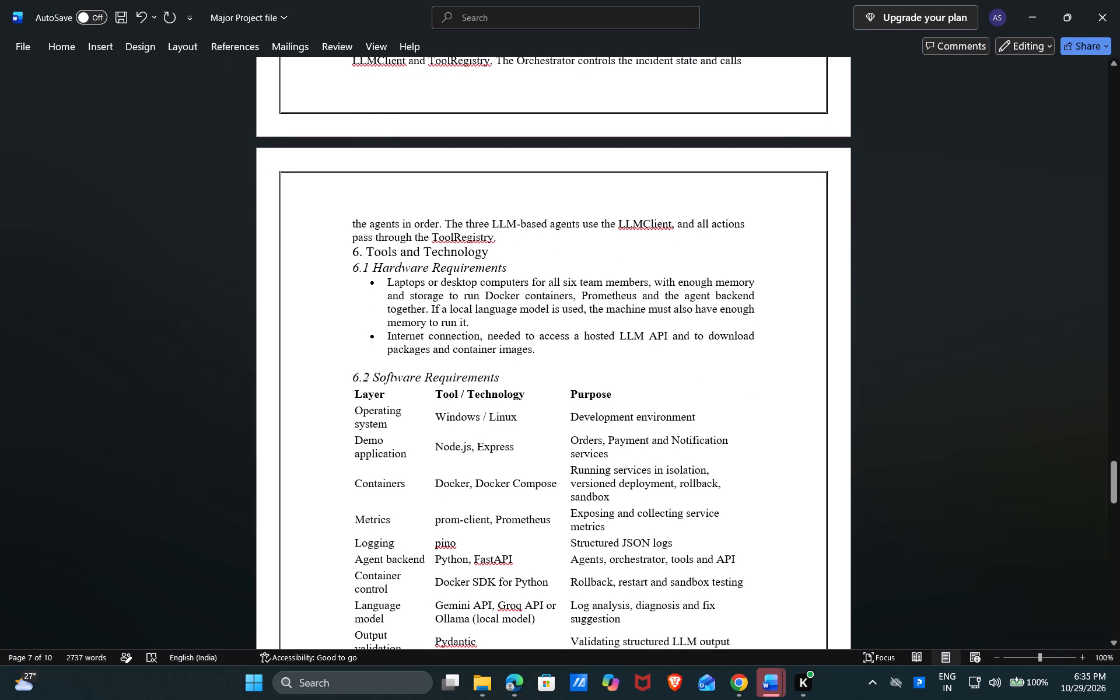
pyautogui.scroll(-4, 510, 352)
# Check the spacing between sections backwards from the references to the section 3.5 comparison table.
pyautogui.scroll(1, 510, 352)
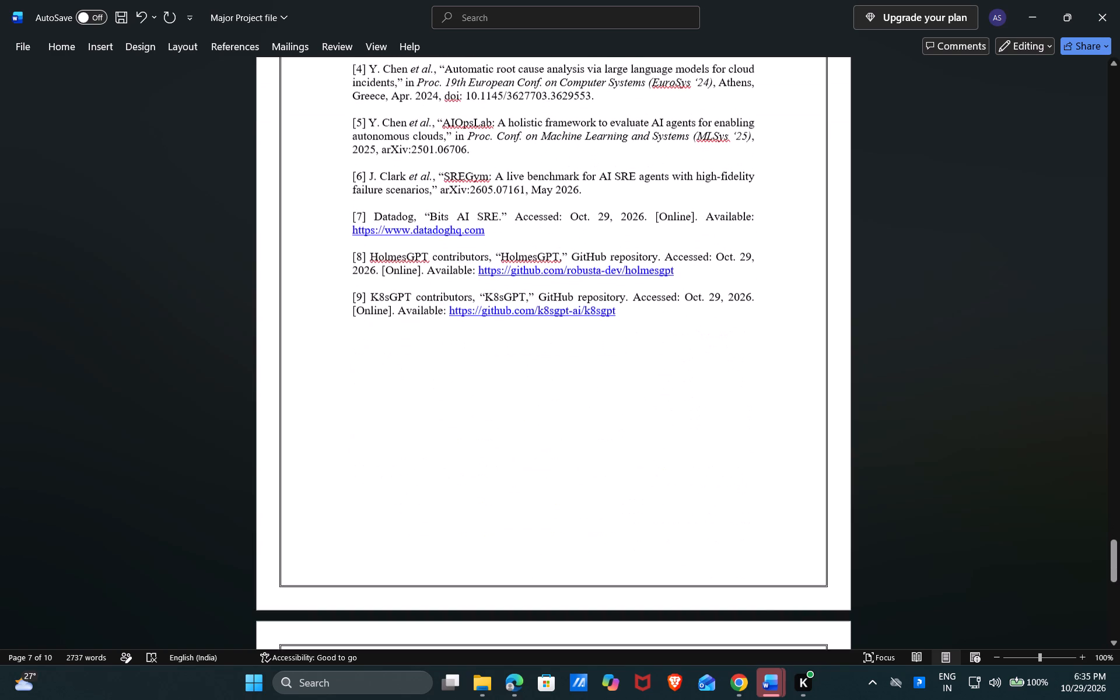
pyautogui.scroll(2, 510, 352)
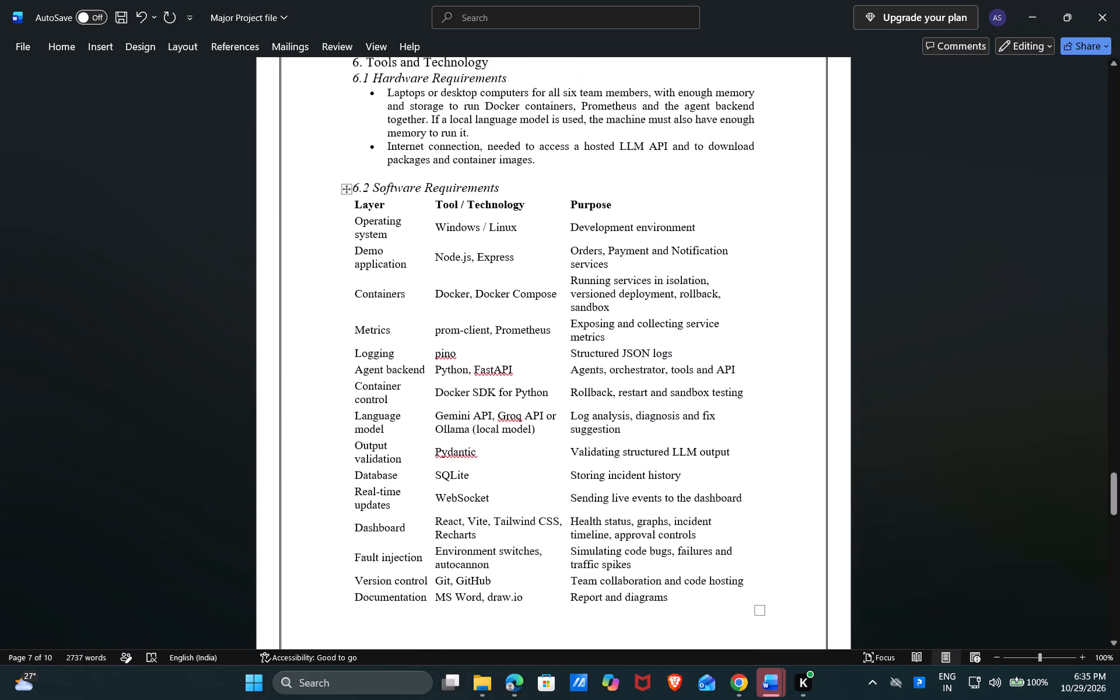
pyautogui.scroll(2, 510, 352)
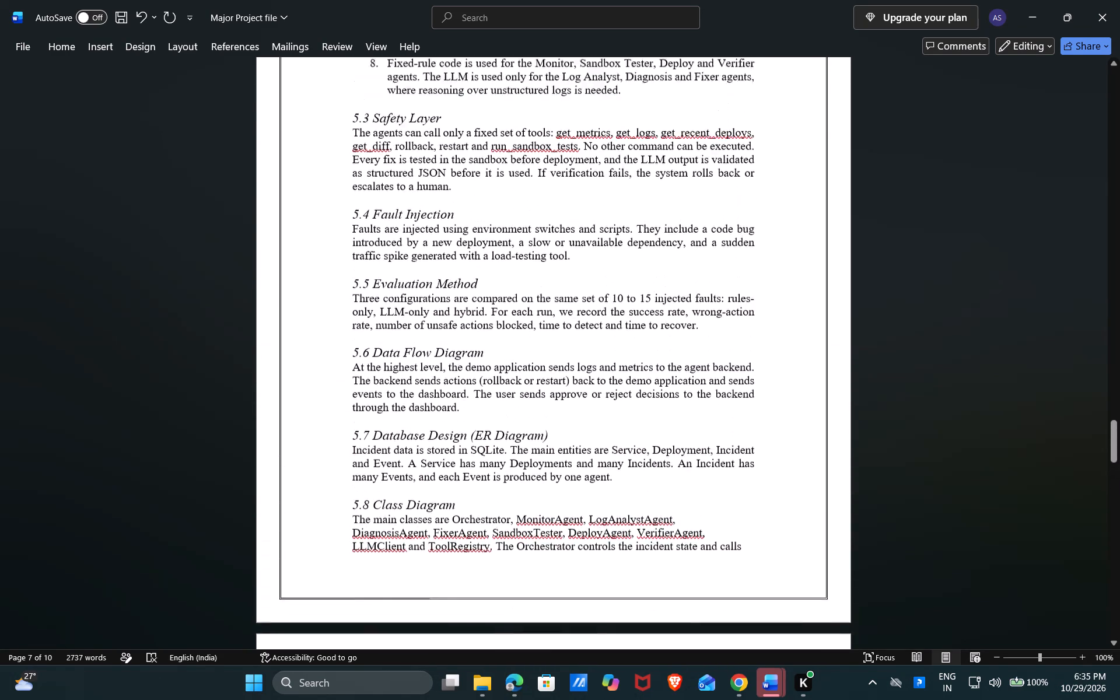
pyautogui.scroll(2, 510, 352)
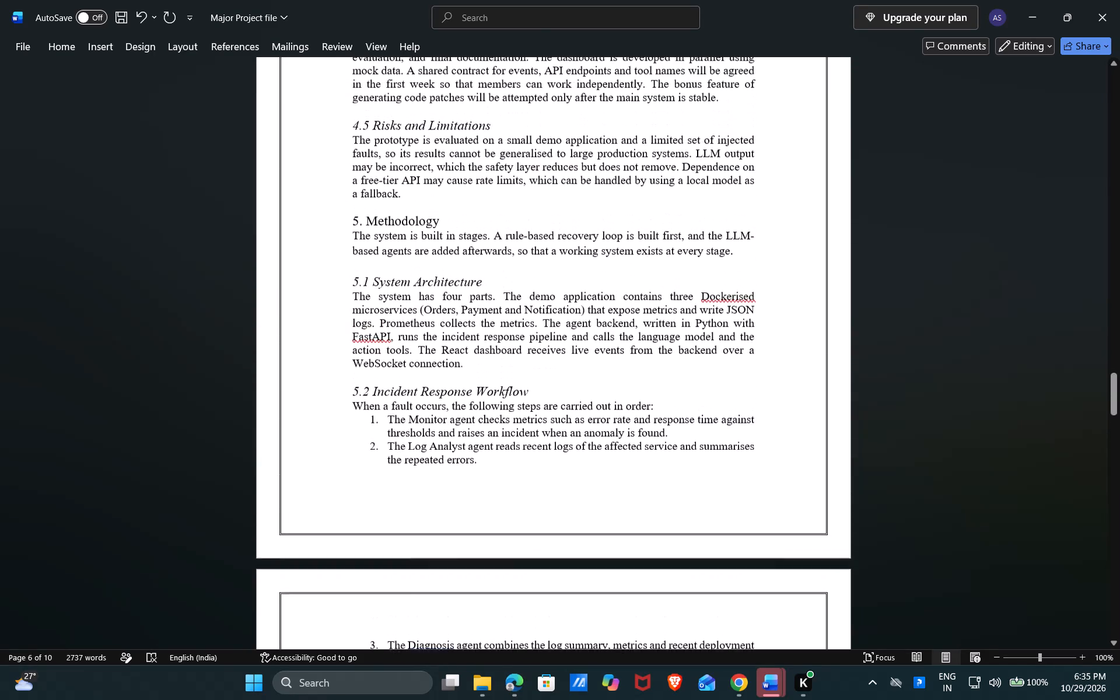
pyautogui.scroll(2, 510, 352)
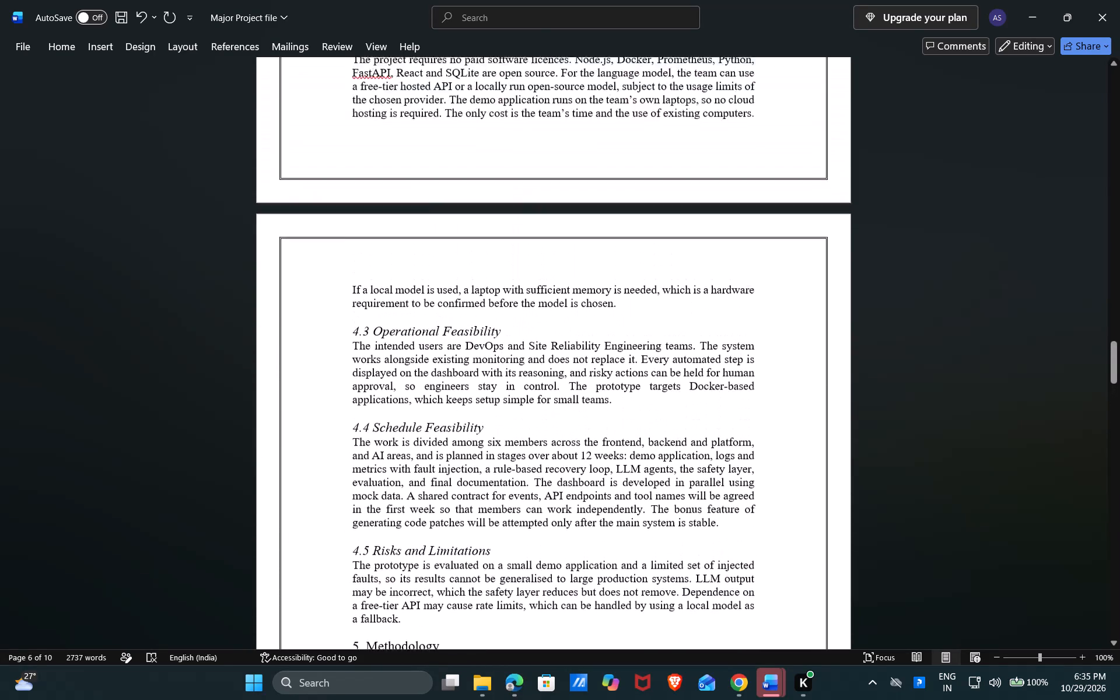
pyautogui.scroll(2, 510, 352)
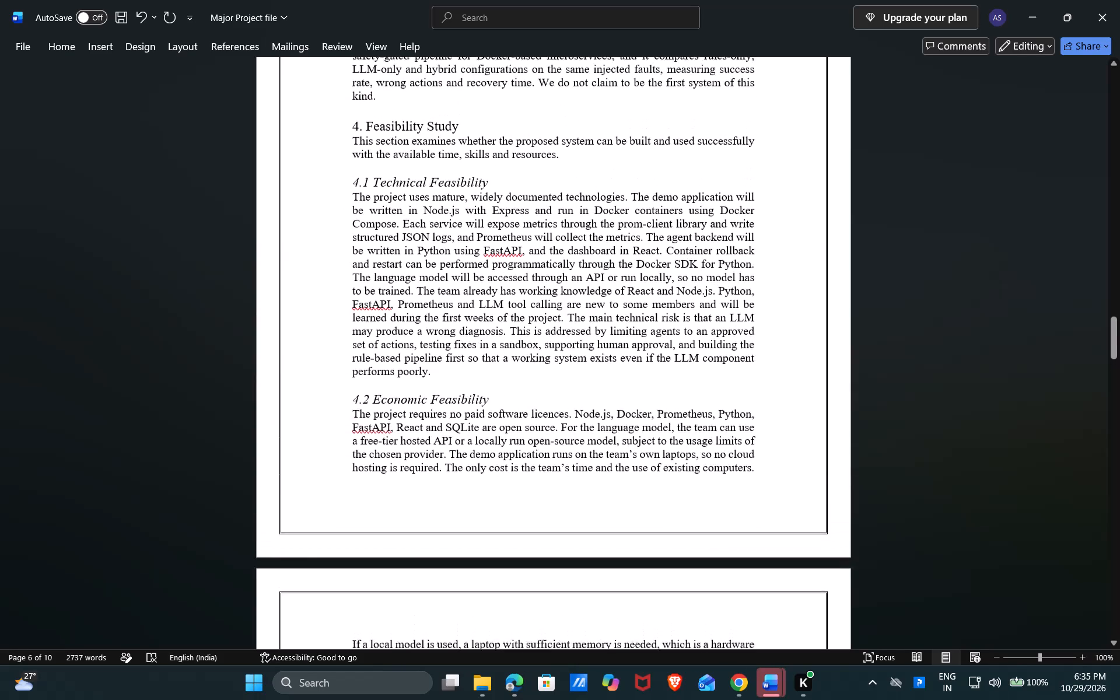
pyautogui.scroll(2, 510, 352)
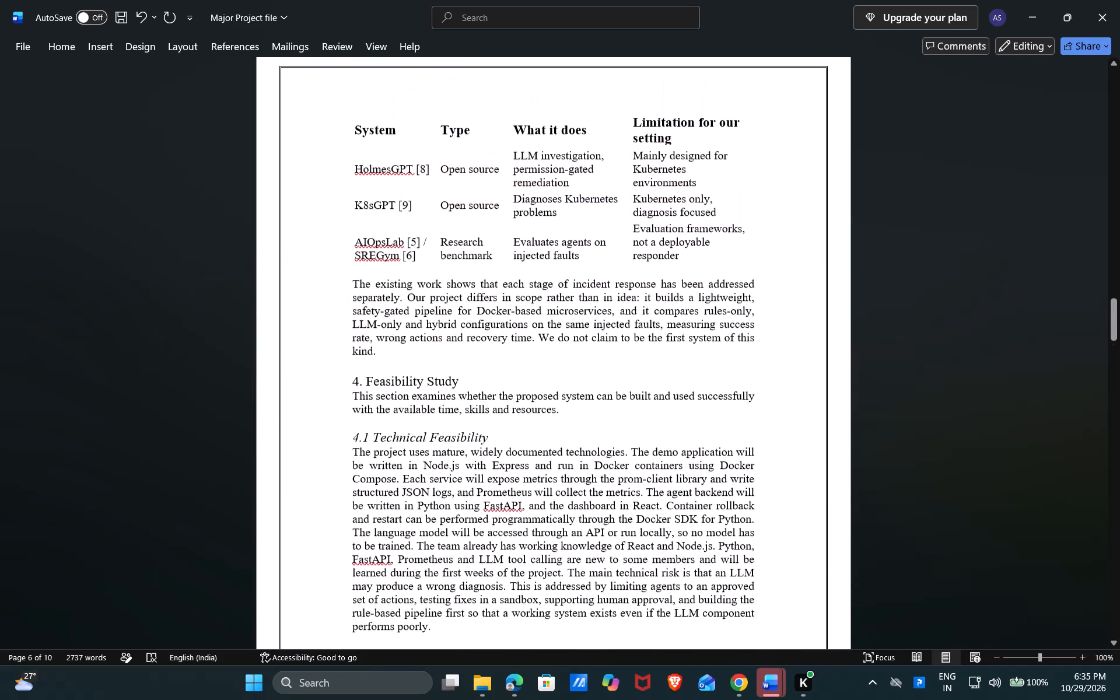
pyautogui.scroll(1, 462, 316)
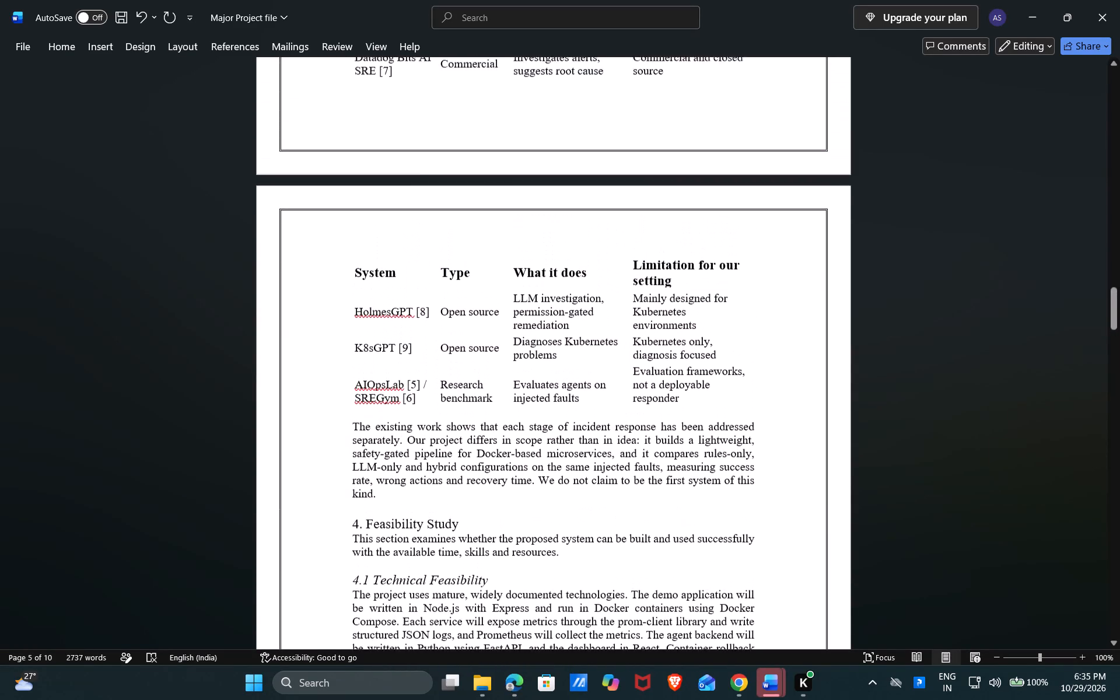
pyautogui.scroll(2, 462, 316)
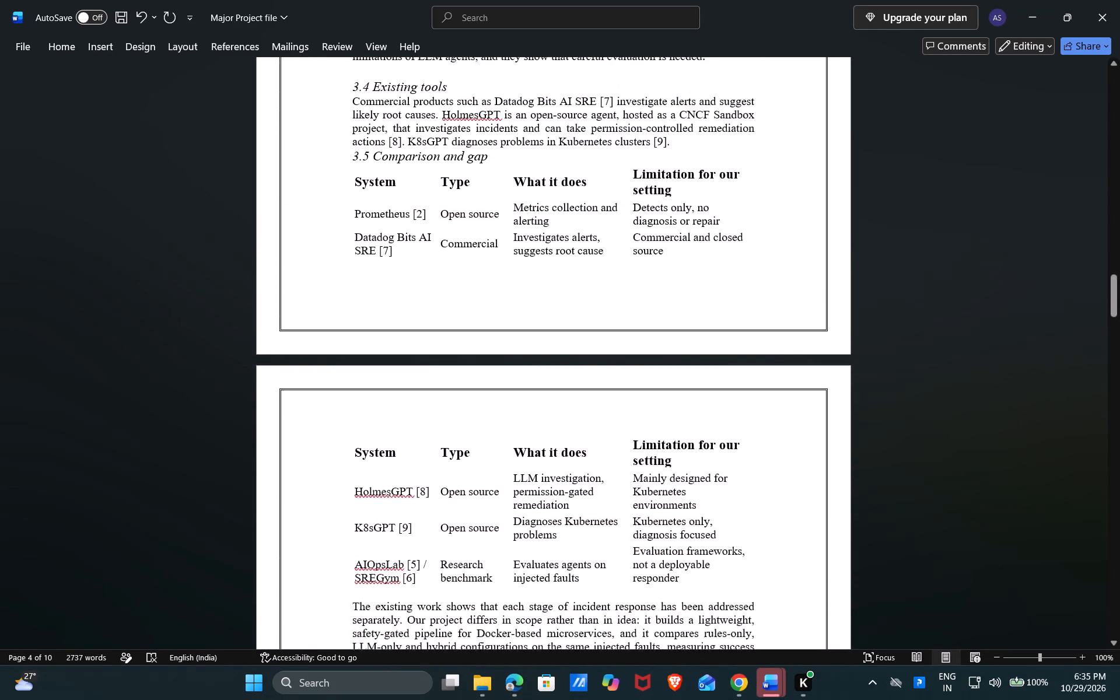
# Insert a blank line between the section 3.4 Existing tools paragraph and the 3.5 Comparison and gap heading.
pyautogui.scroll(2, 462, 316)
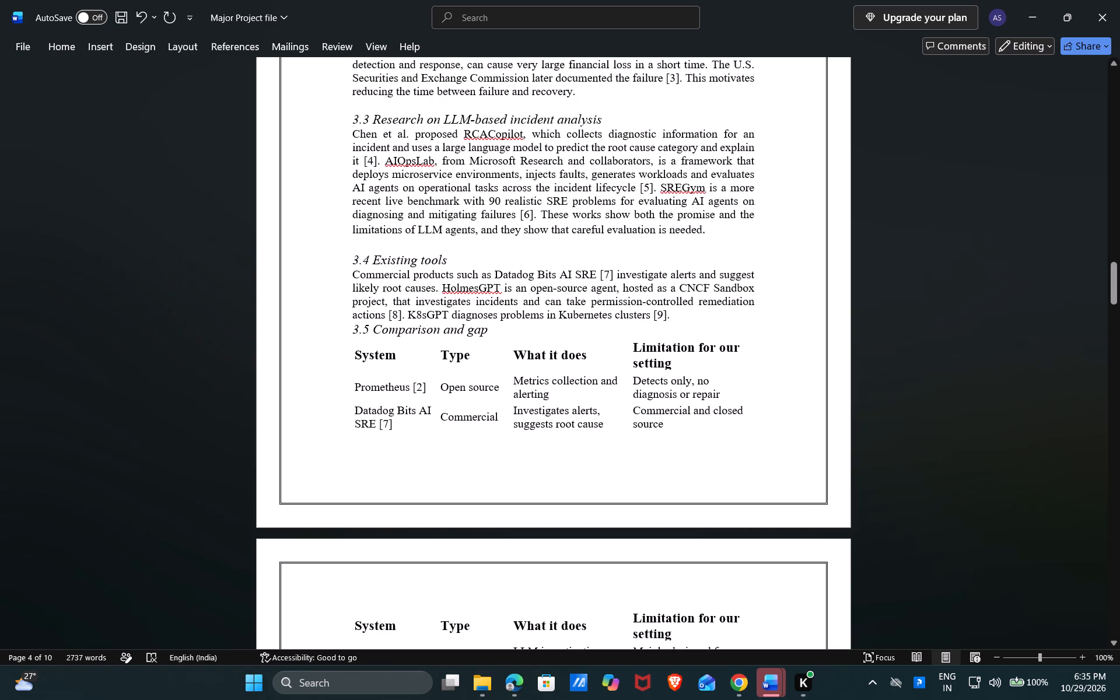
pyautogui.click(680, 317)
pyautogui.press('Return')
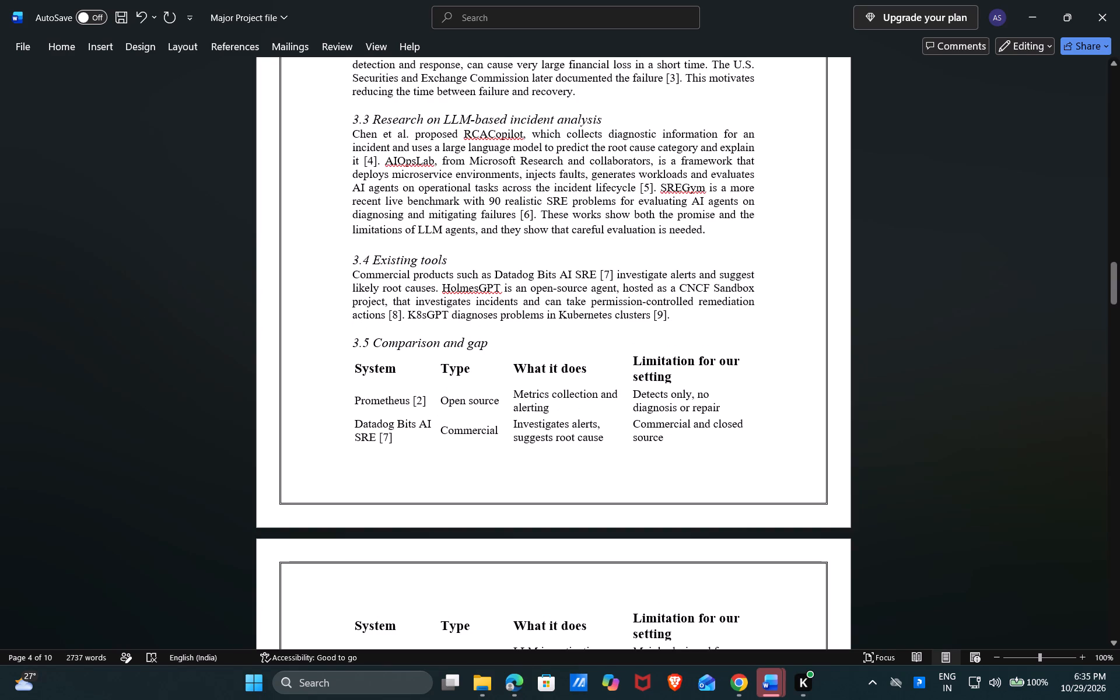
# Examine the spacing from section 3.5 back through the Literature Survey to the numbered project objectives.
pyautogui.scroll(1, 661, 450)
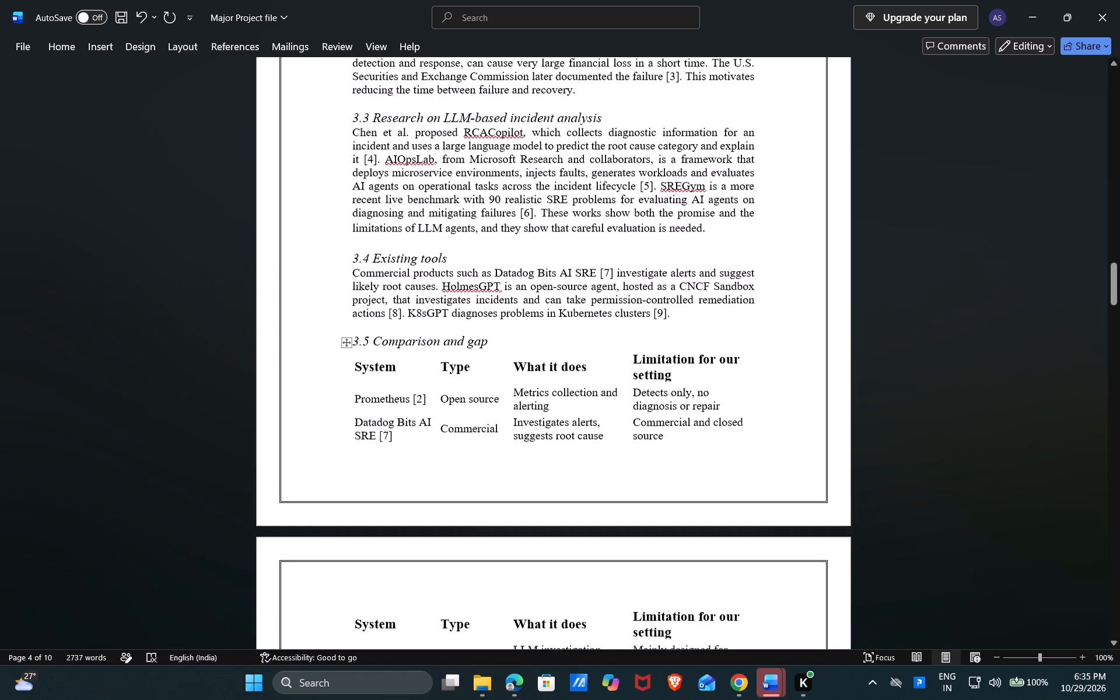
pyautogui.scroll(2, 661, 450)
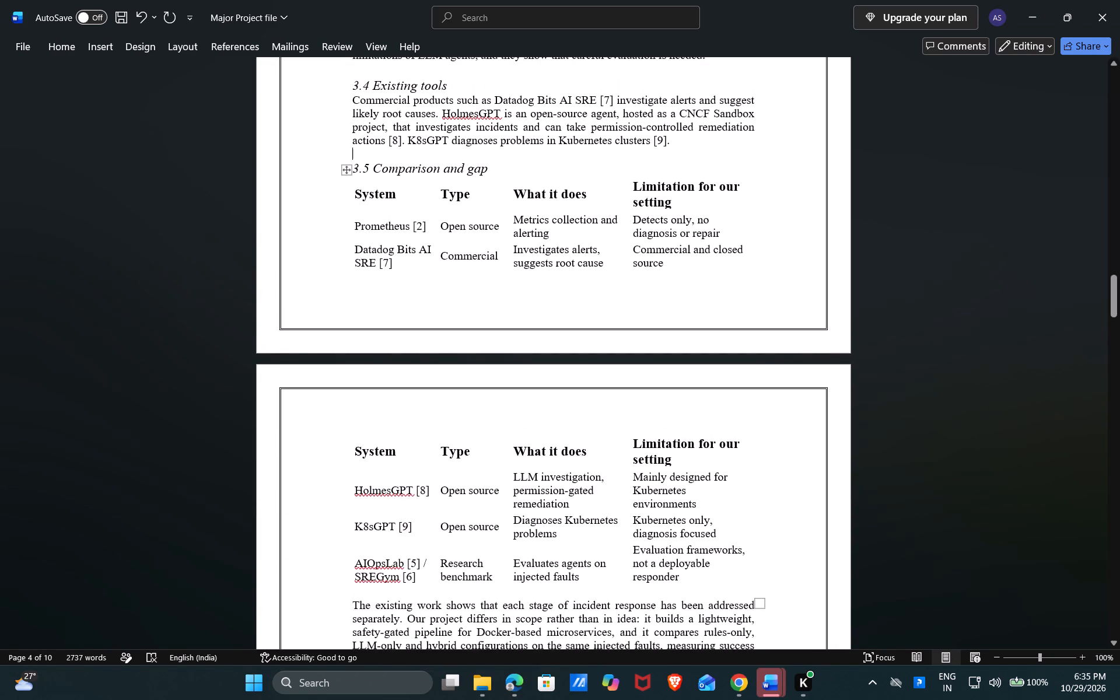
pyautogui.scroll(1, 661, 450)
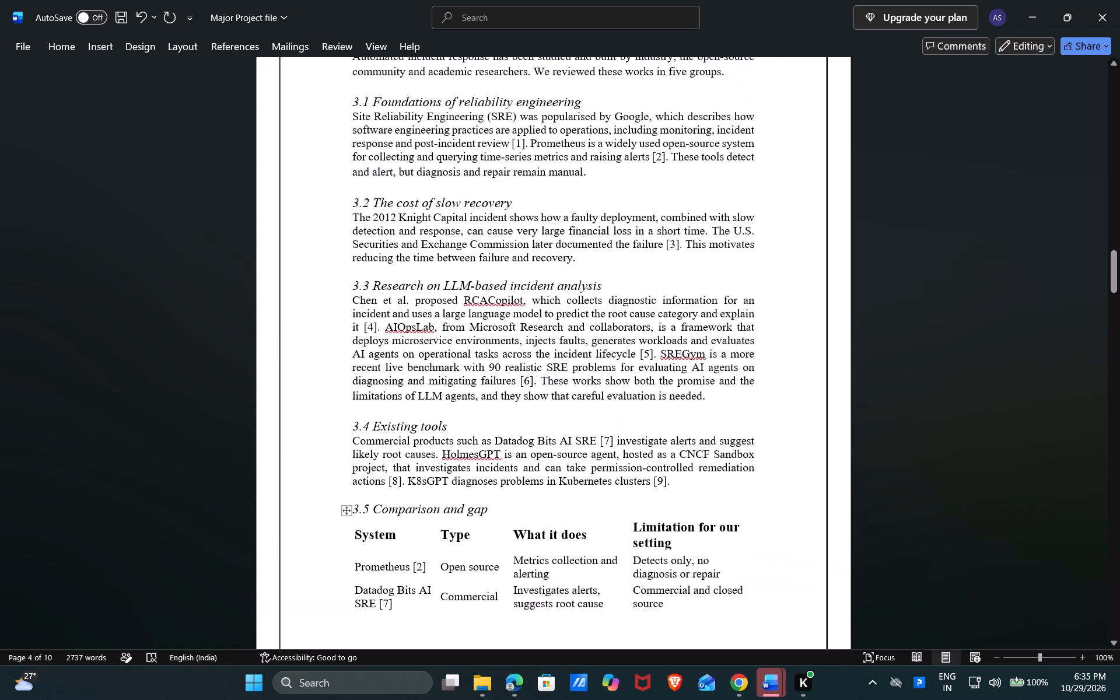
pyautogui.scroll(2, 661, 450)
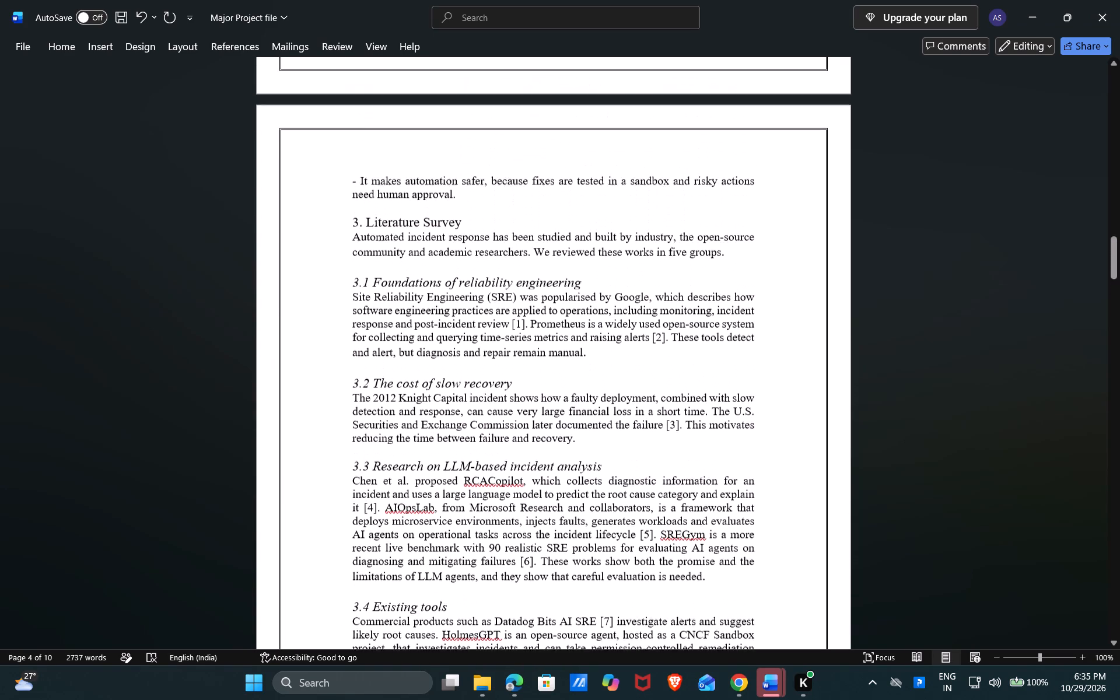
pyautogui.scroll(1, 661, 450)
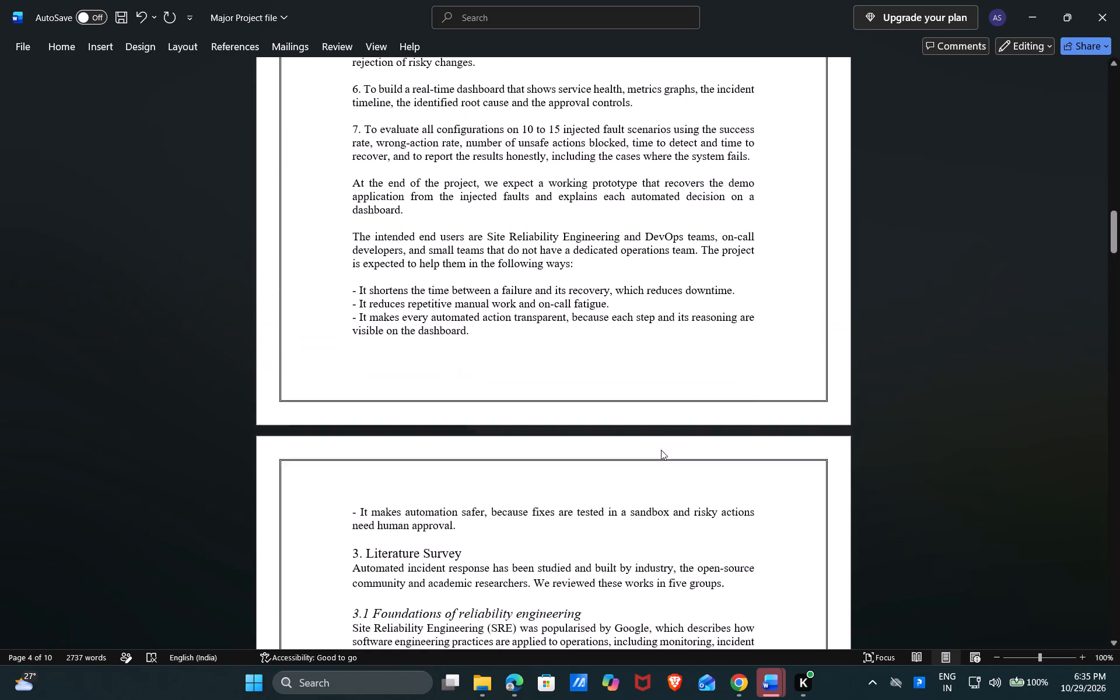
pyautogui.scroll(2, 661, 450)
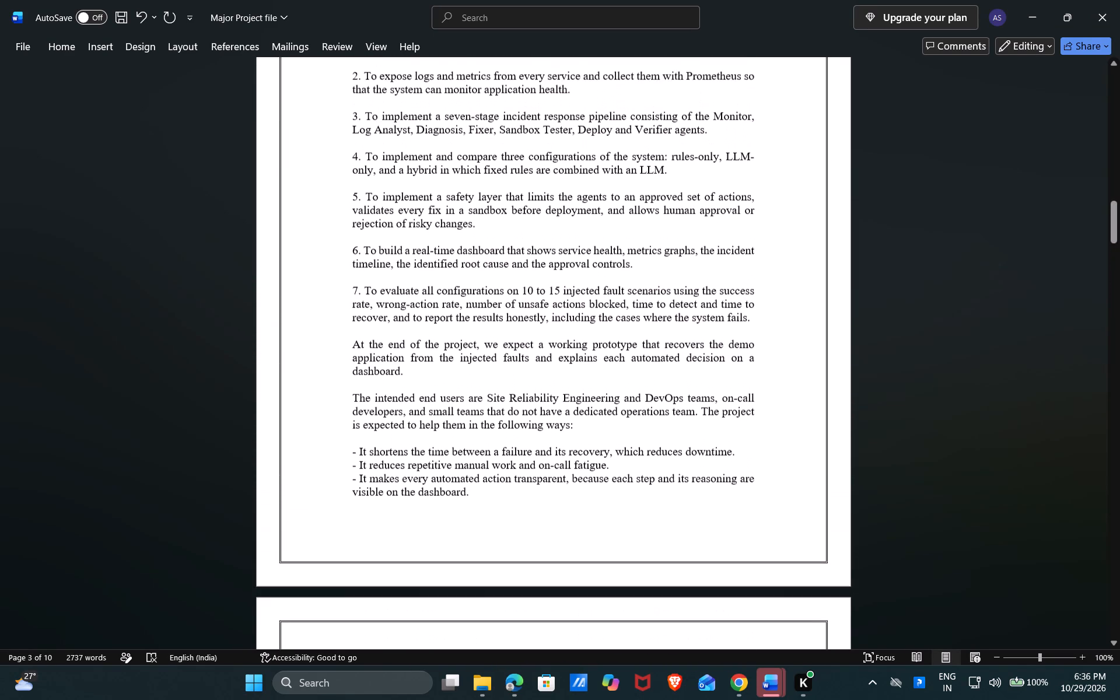
pyautogui.scroll(1, 661, 450)
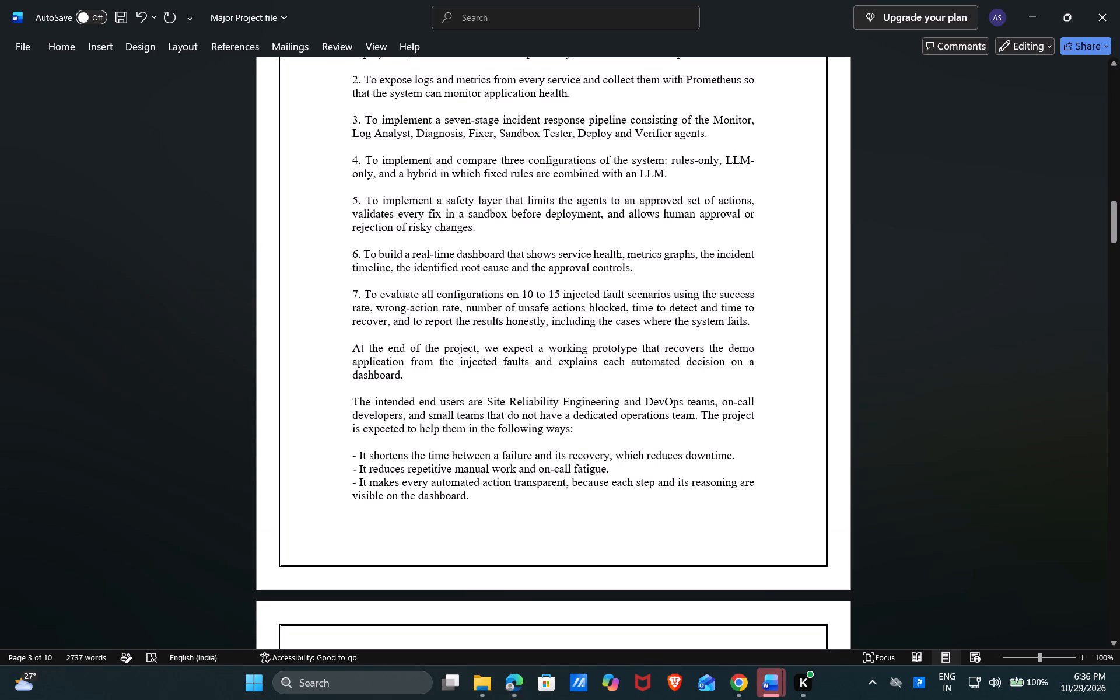
# Try to indent the wrapped line "visible on the dashboard." of the last Project Objective bullet with five spaces.
pyautogui.click(352, 494)
pyautogui.press('space')
pyautogui.press('space')
pyautogui.press('space')
pyautogui.press('space')
pyautogui.press('space')
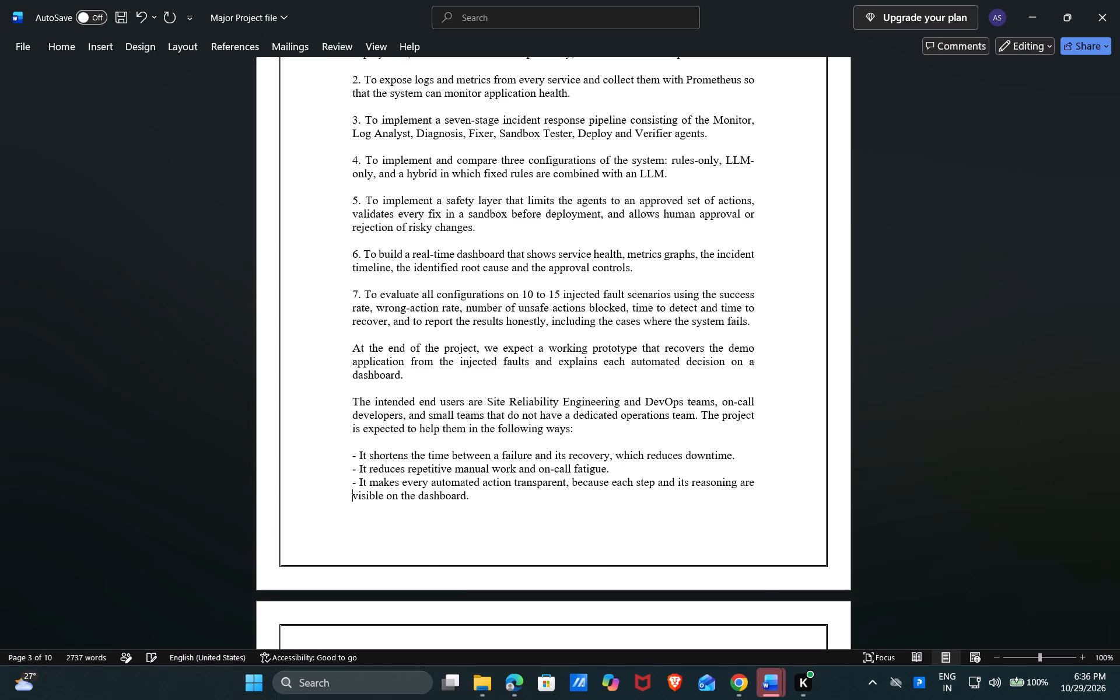
# Review the layout and spacing from the Project Objective section back through the Introduction to the cover page.
pyautogui.scroll(1, 460, 424)
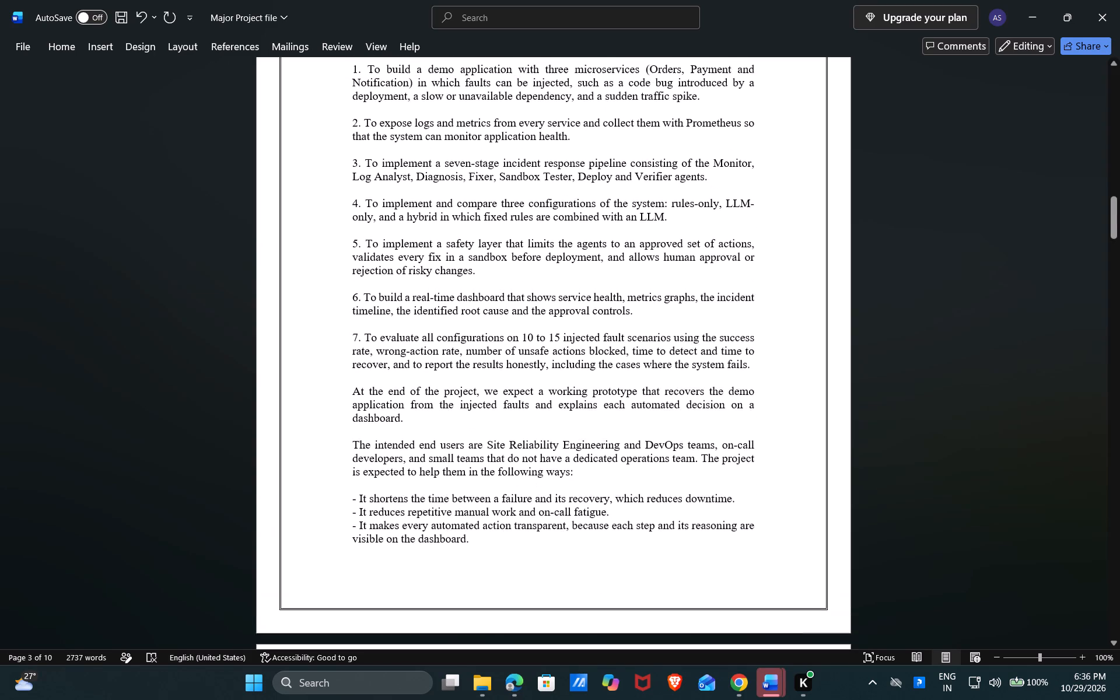
pyautogui.scroll(1, 460, 424)
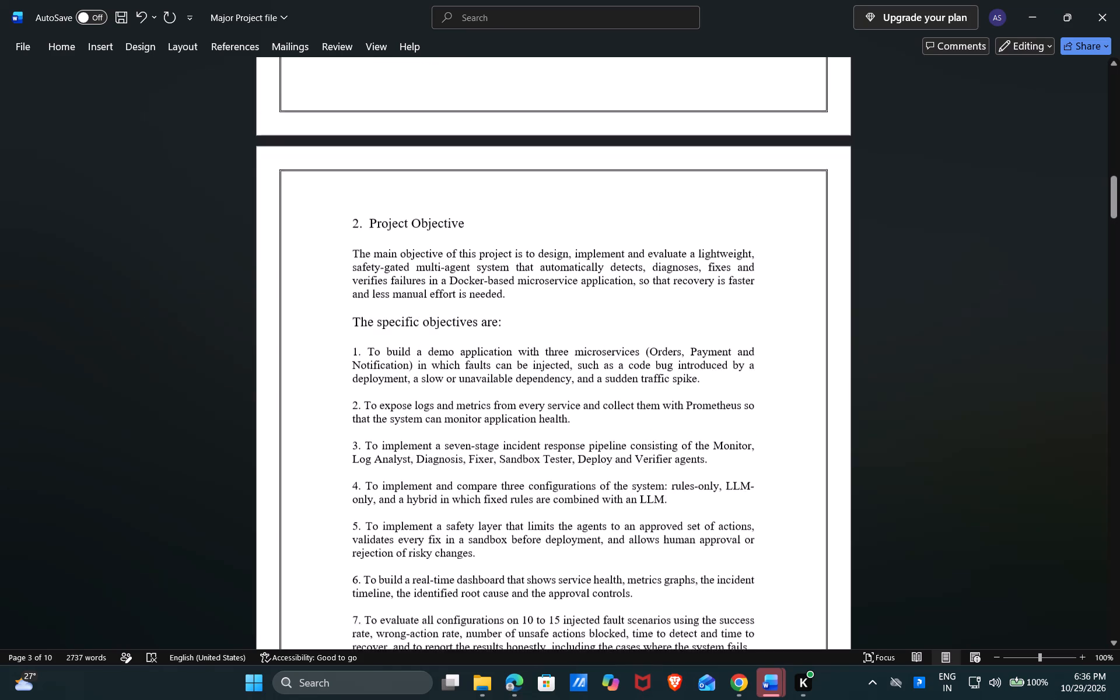
pyautogui.scroll(2, 460, 424)
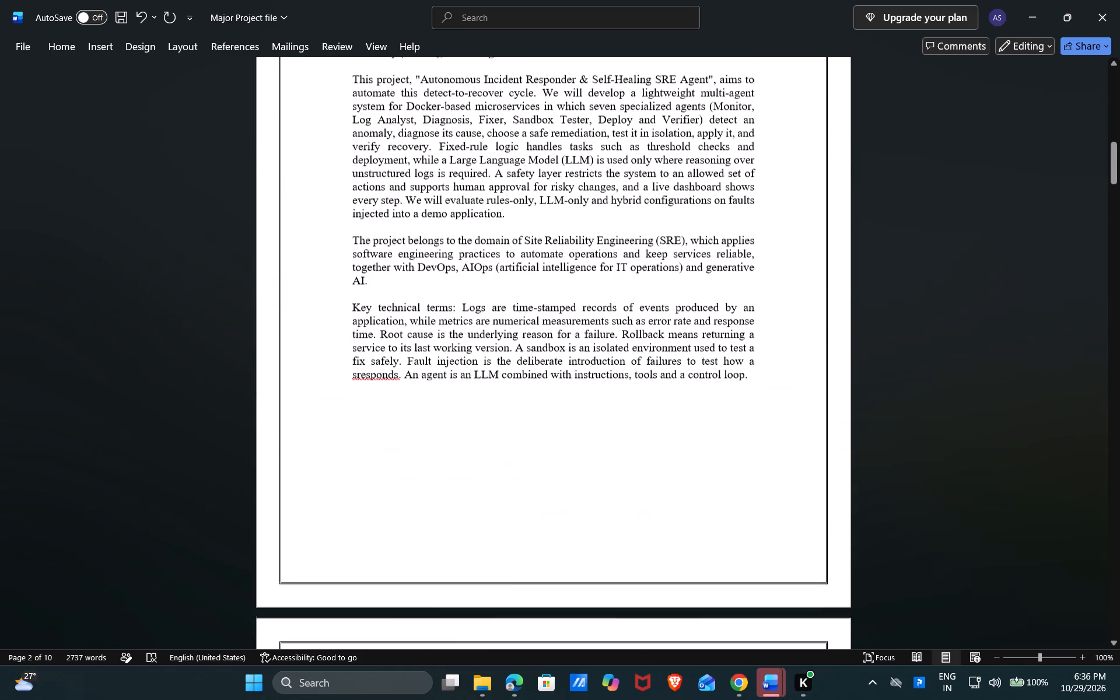
pyautogui.scroll(2, 460, 424)
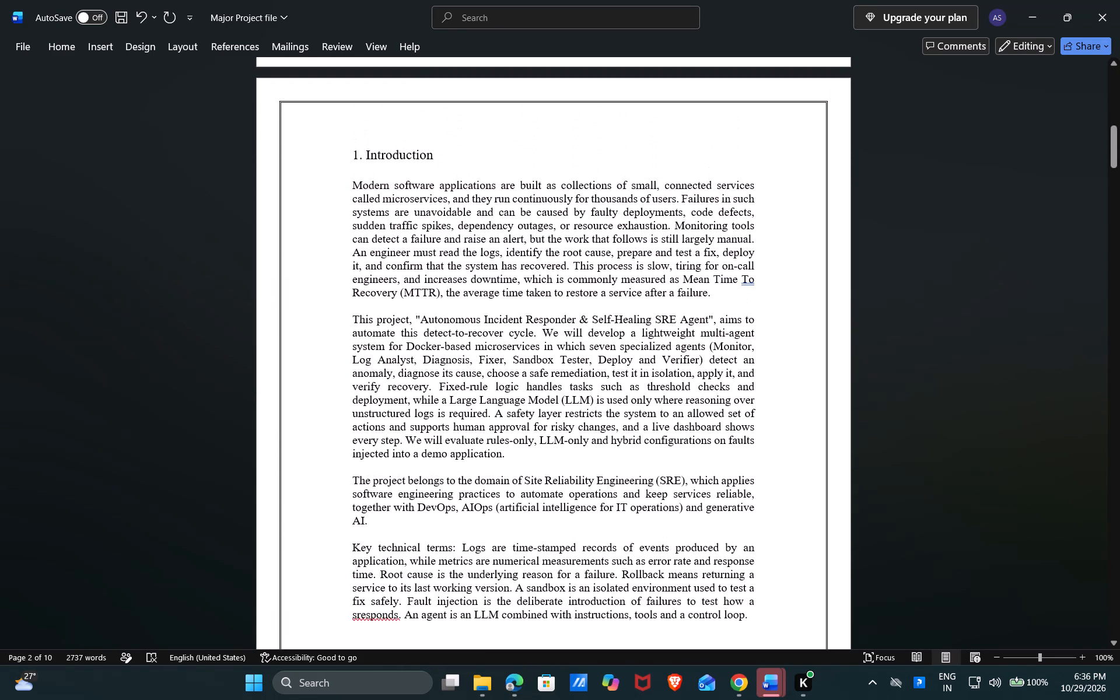
pyautogui.scroll(1, 460, 424)
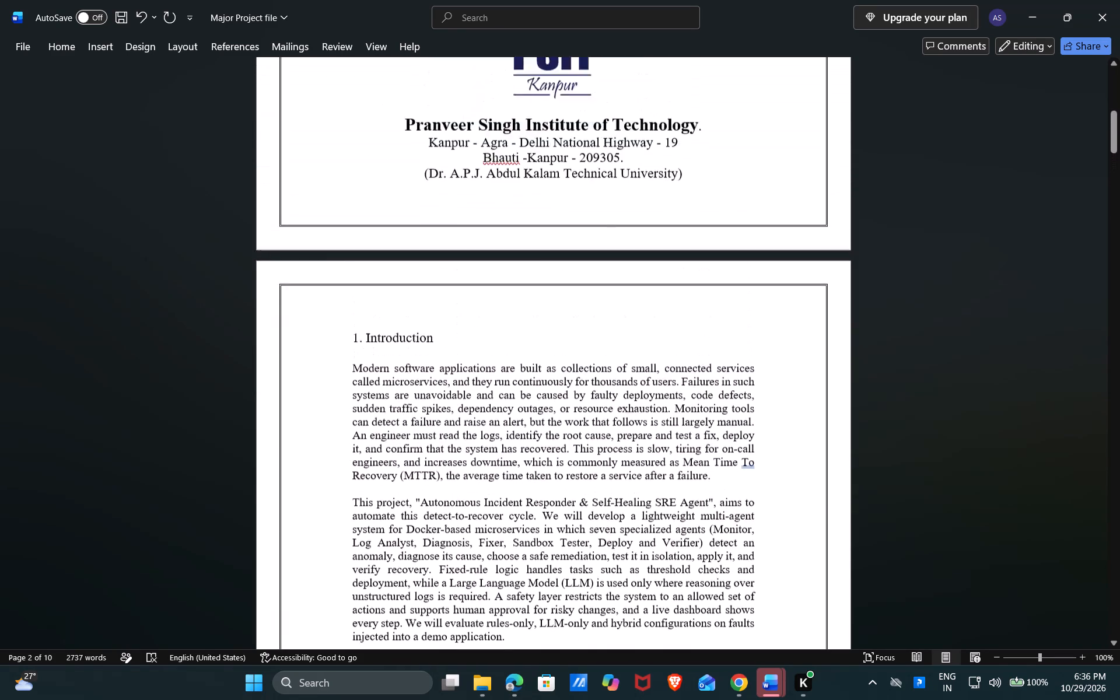
pyautogui.scroll(2, 460, 424)
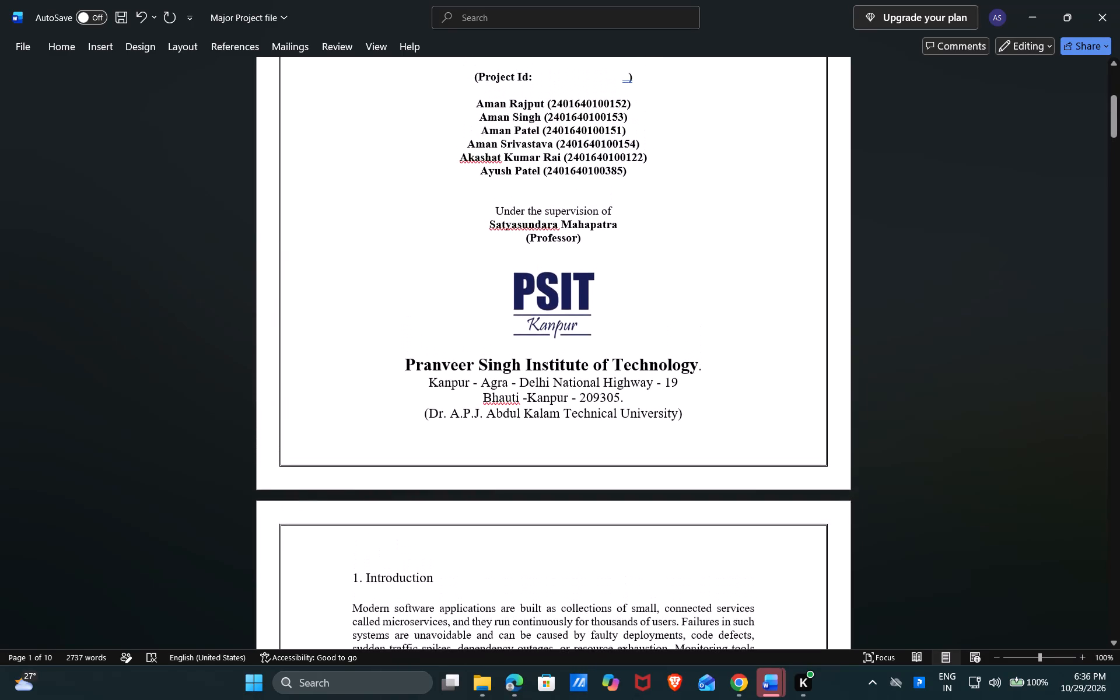
pyautogui.scroll(1, 460, 424)
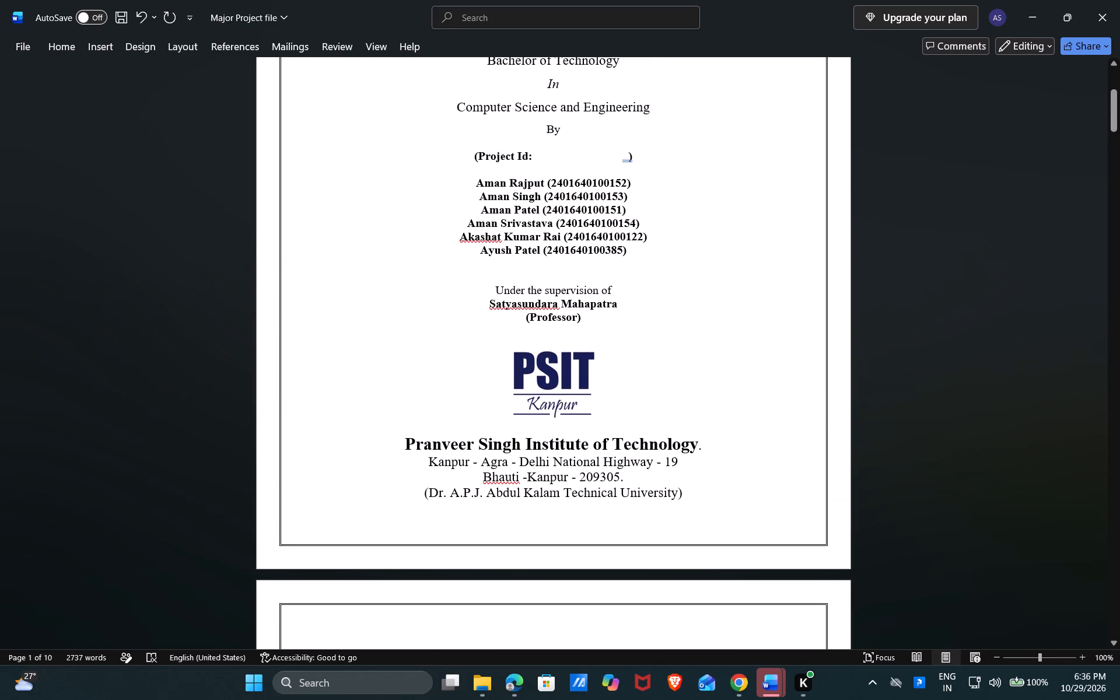
pyautogui.scroll(1, 621, 289)
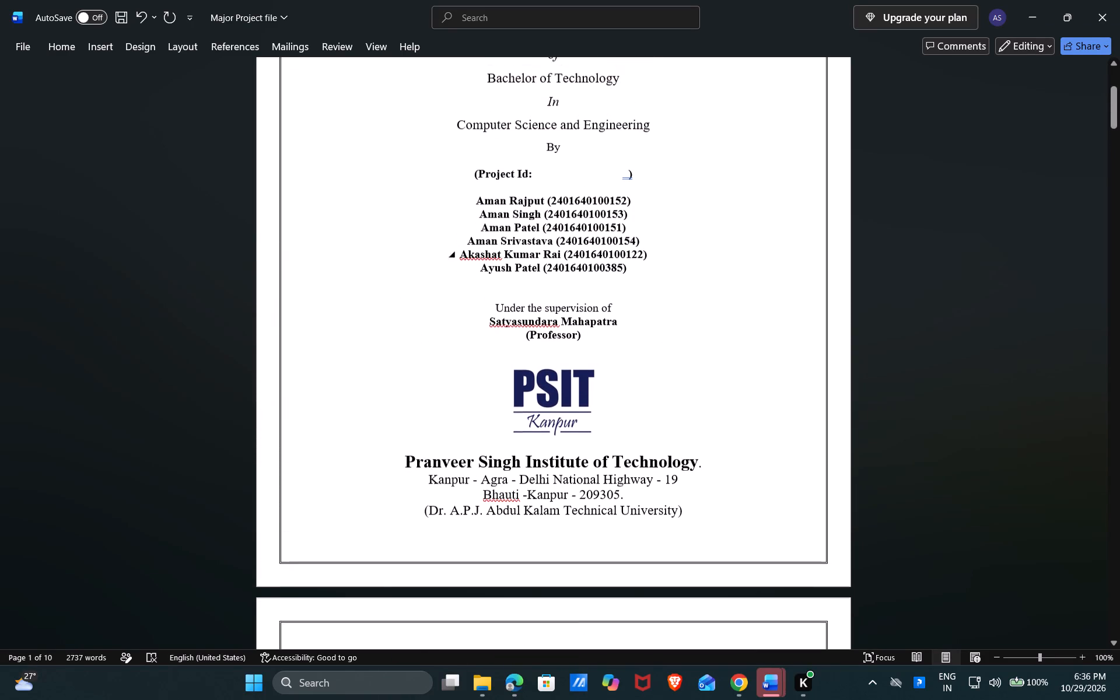
pyautogui.scroll(2, 621, 289)
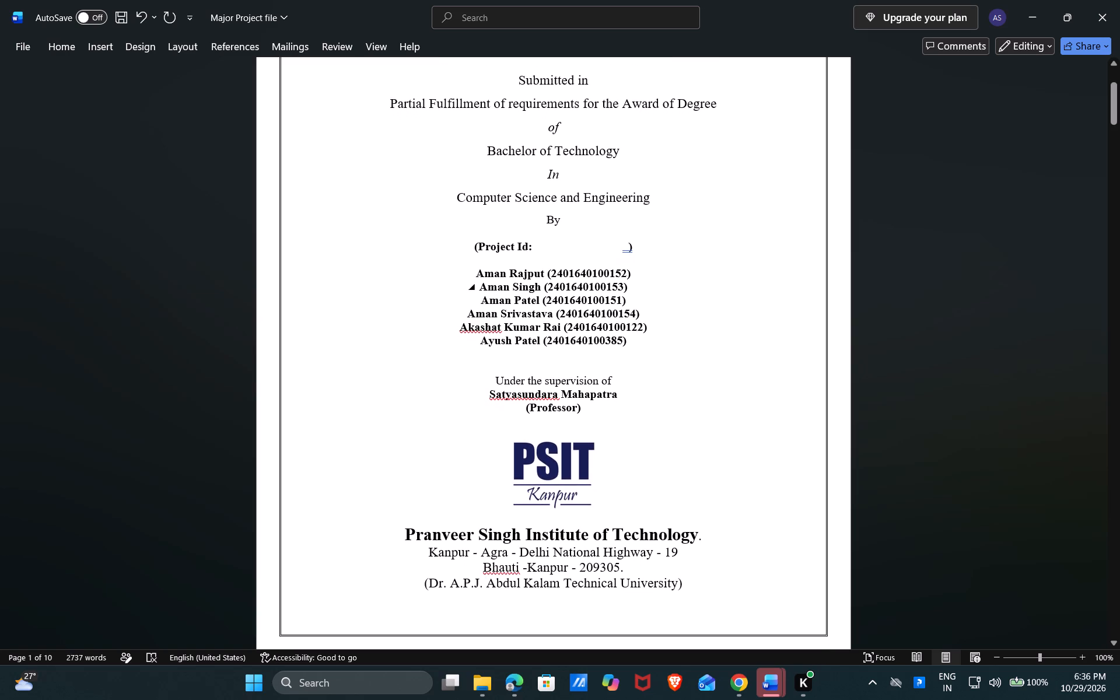
pyautogui.scroll(1, 621, 289)
pyautogui.scroll(-1, 657, 455)
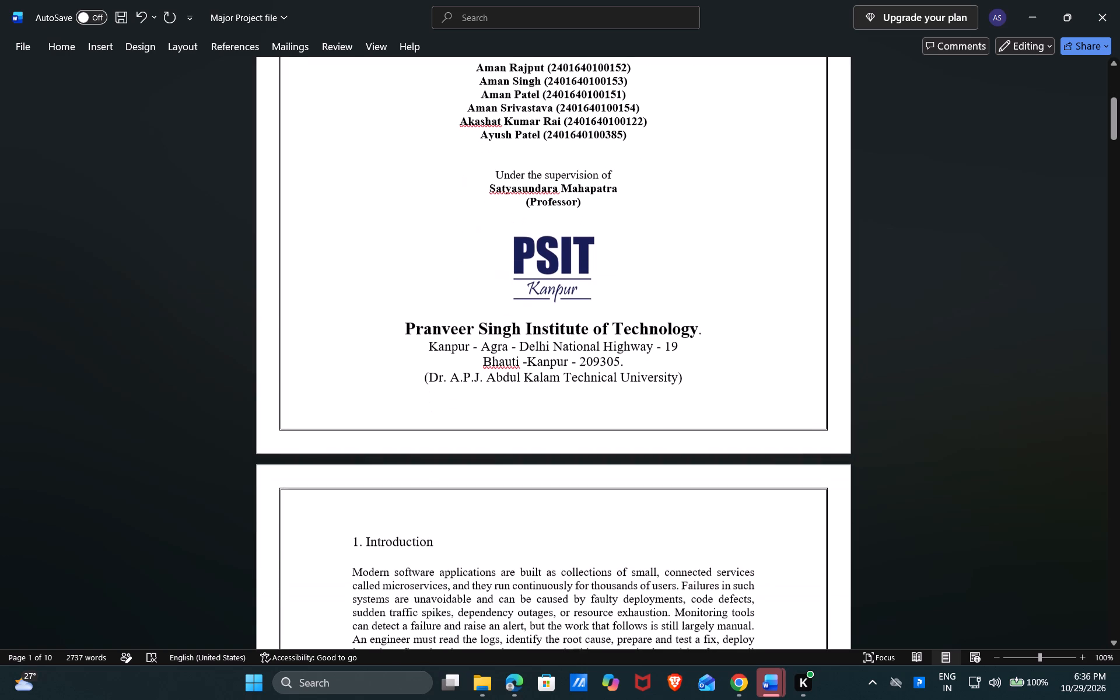
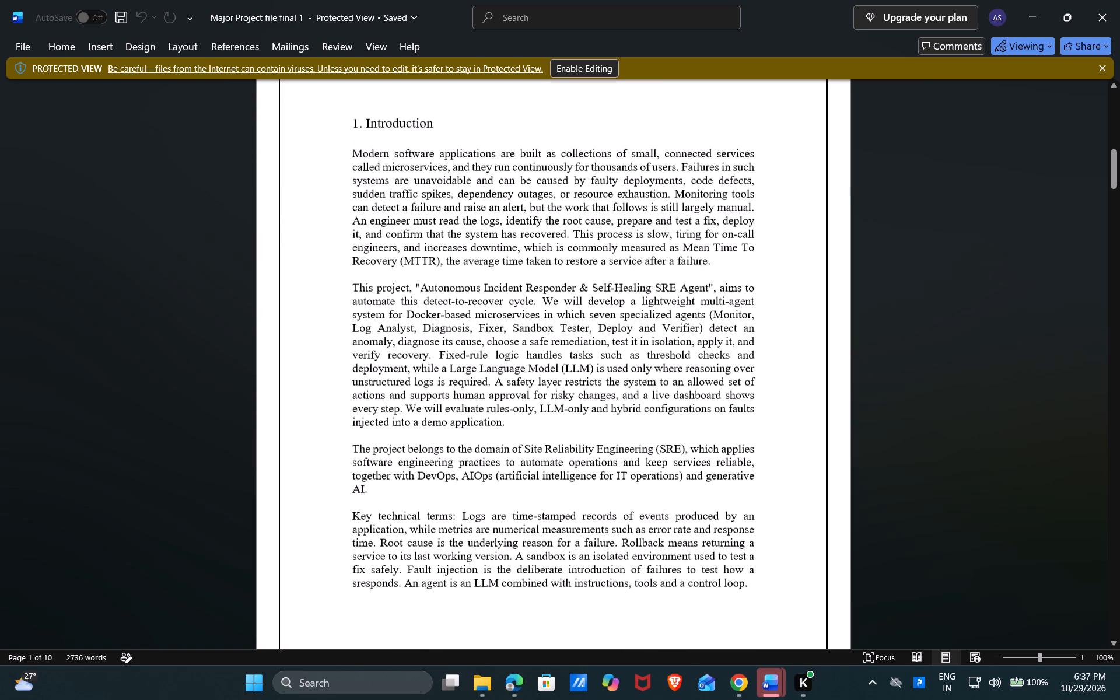
# Compare the layout of Major Project file final 1 with Major Project file from the cover page through section 3.5.
pyautogui.scroll(1, 601, 388)
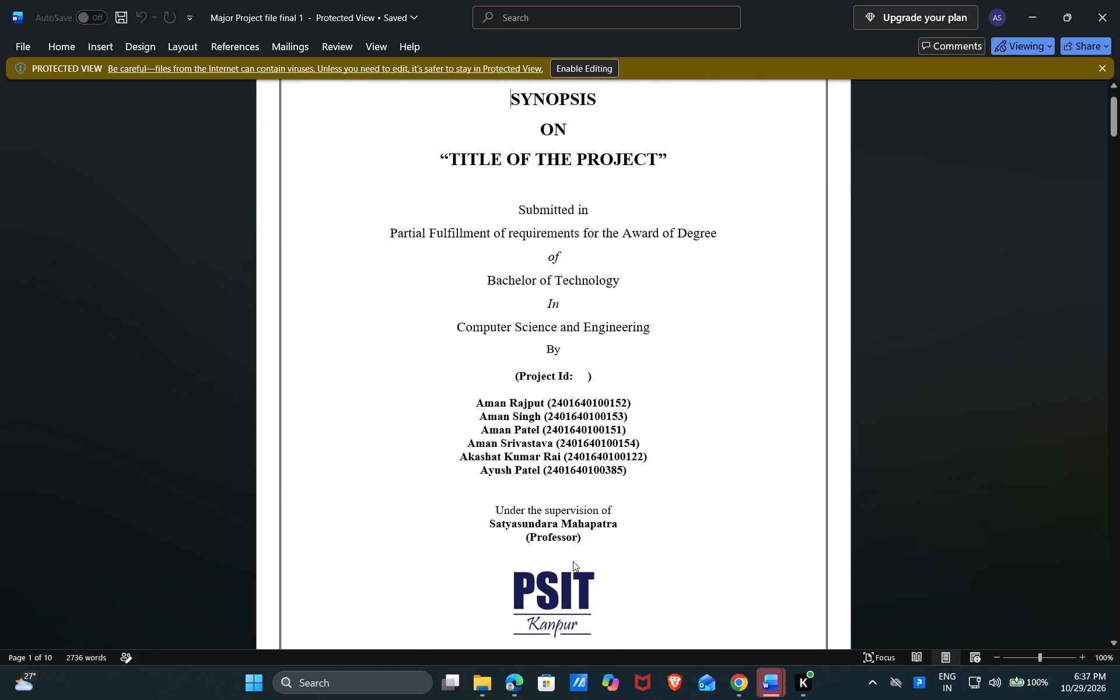
pyautogui.scroll(-1, 579, 561)
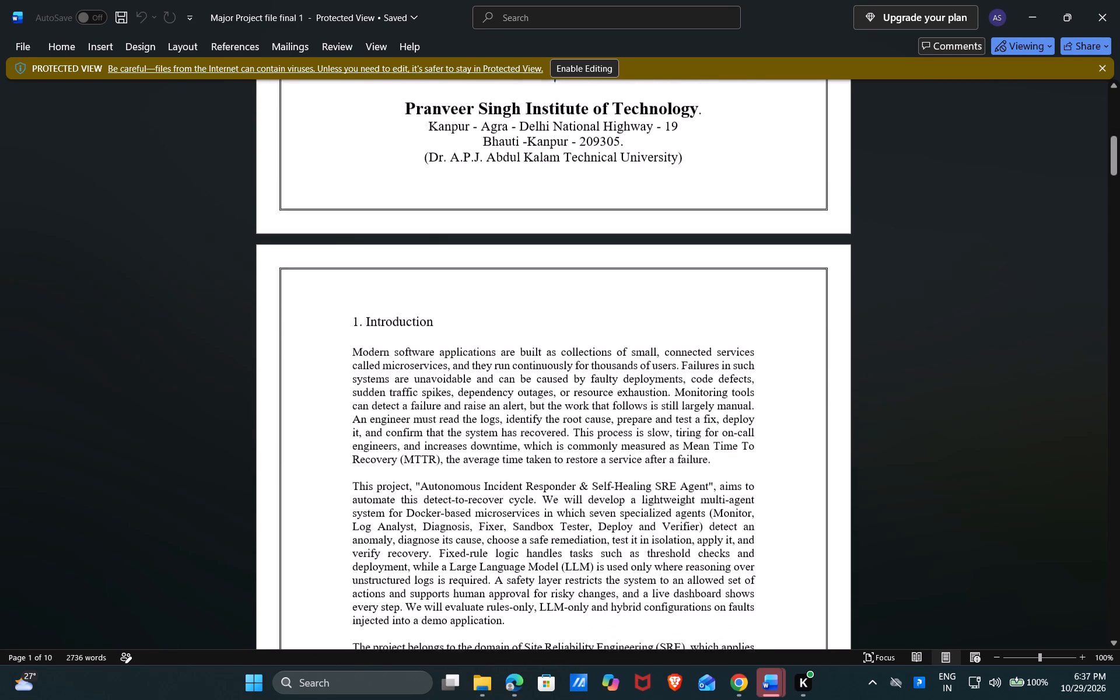
pyautogui.scroll(-1, 579, 561)
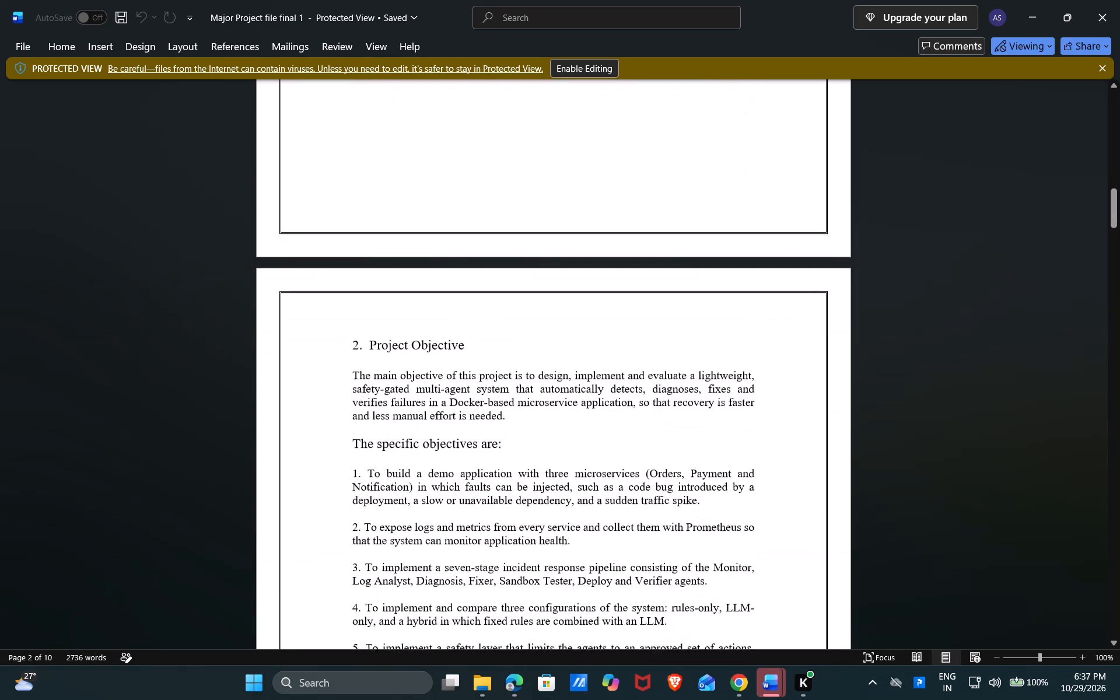
pyautogui.scroll(-1, 579, 561)
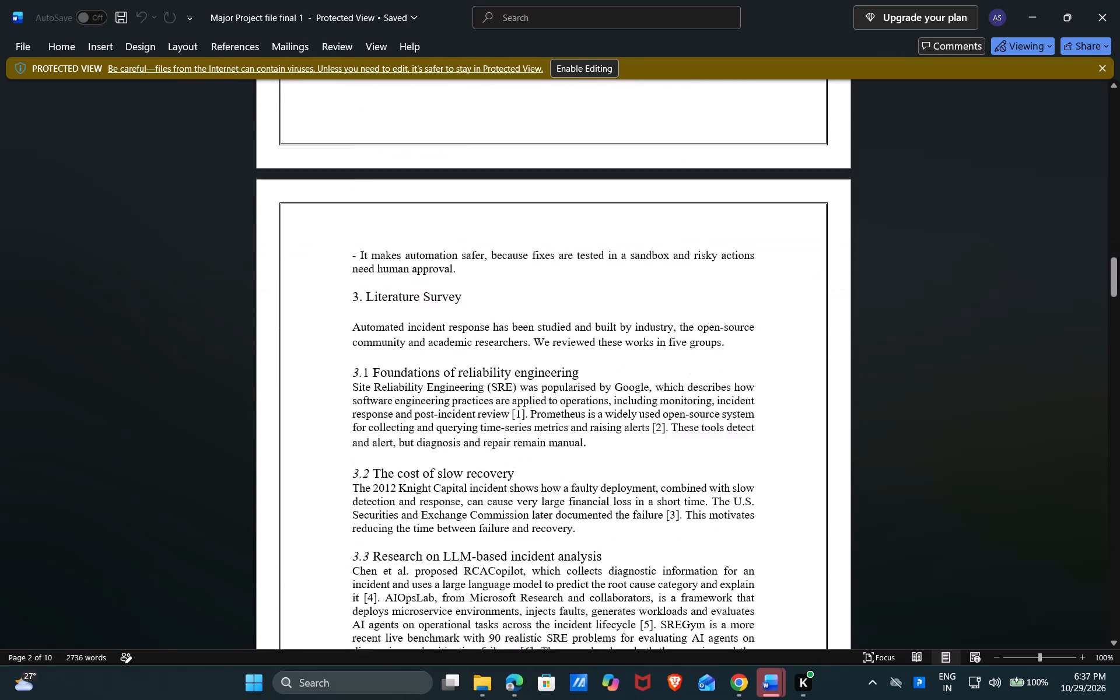
pyautogui.scroll(-1, 579, 561)
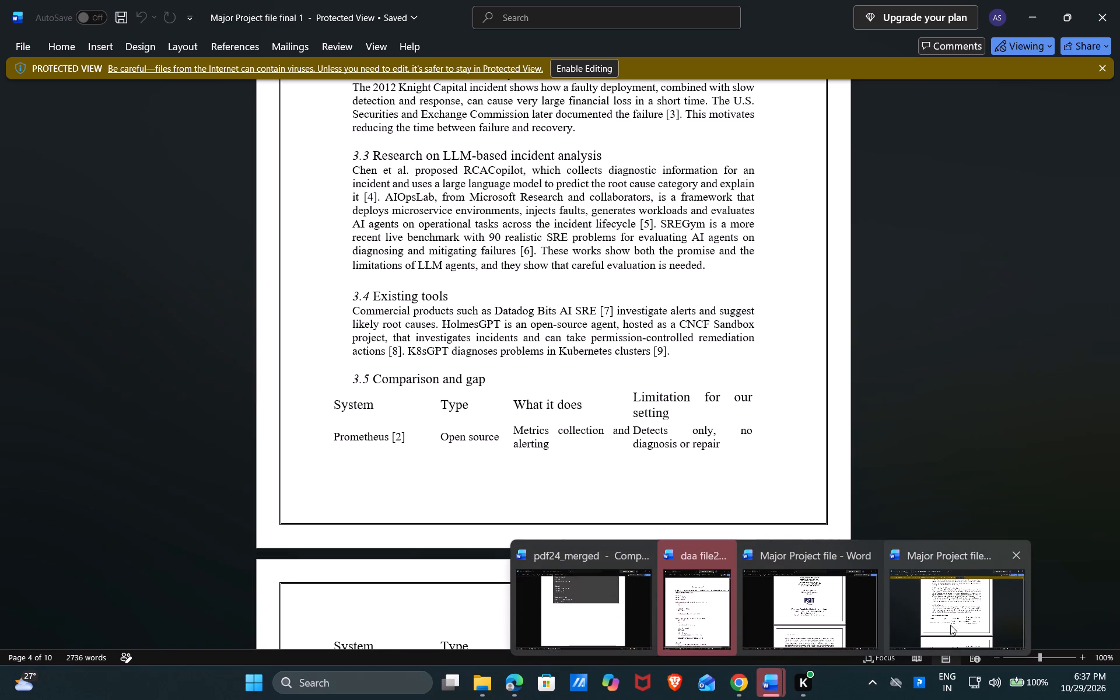
pyautogui.click(948, 615)
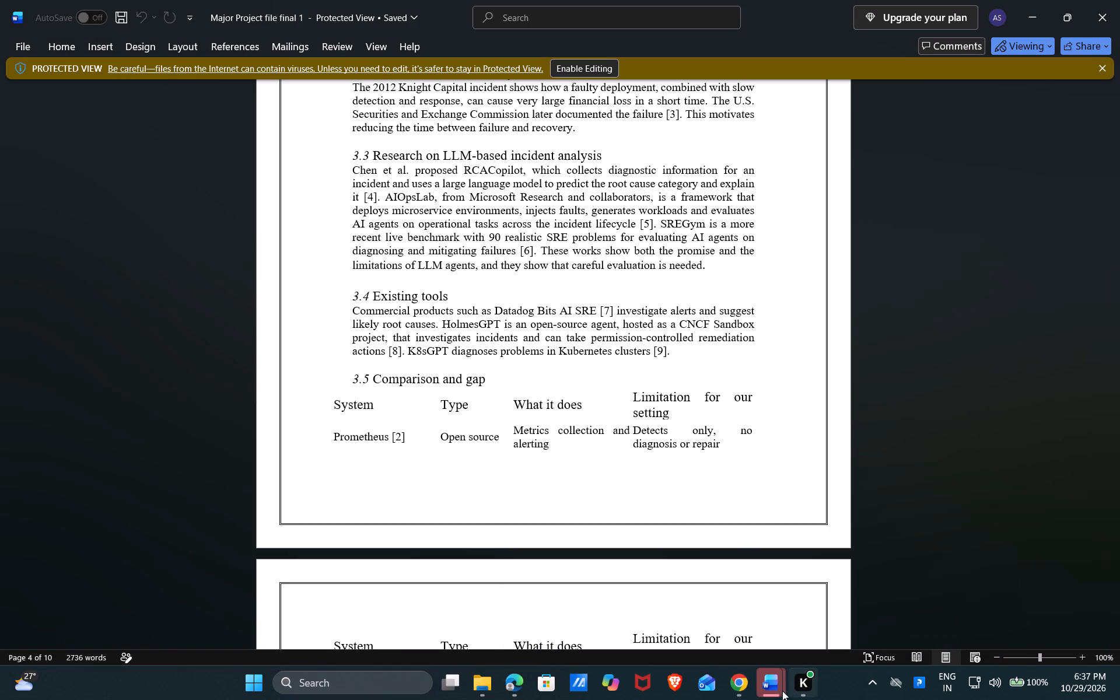
pyautogui.click(817, 613)
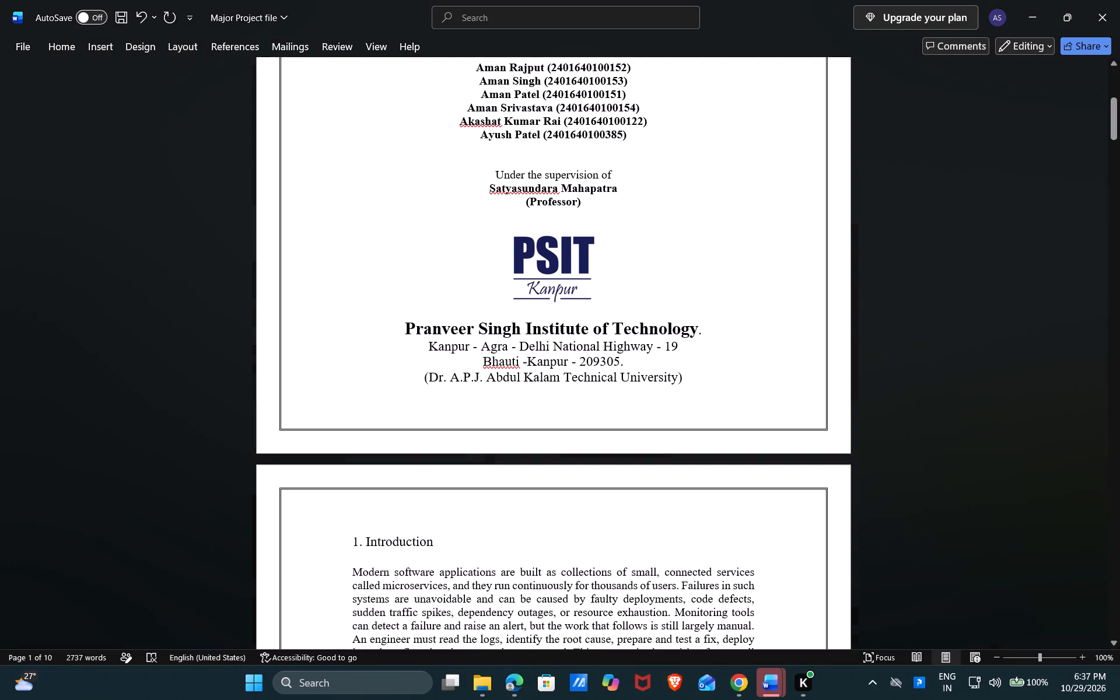
pyautogui.scroll(-3, 715, 544)
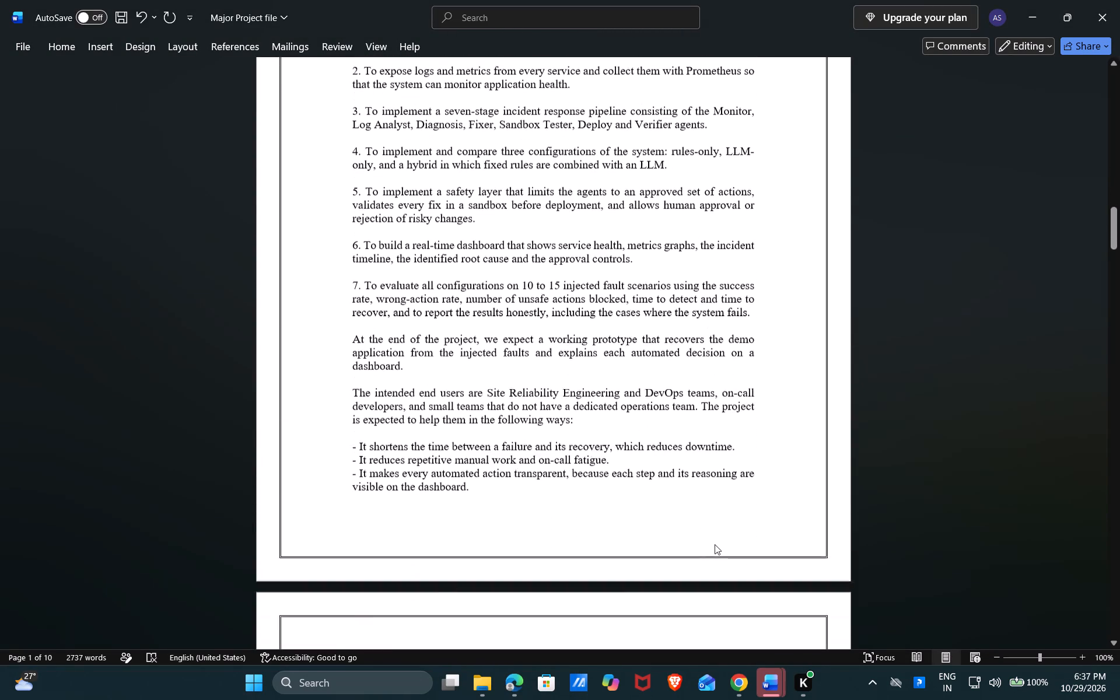
pyautogui.scroll(-1, 715, 544)
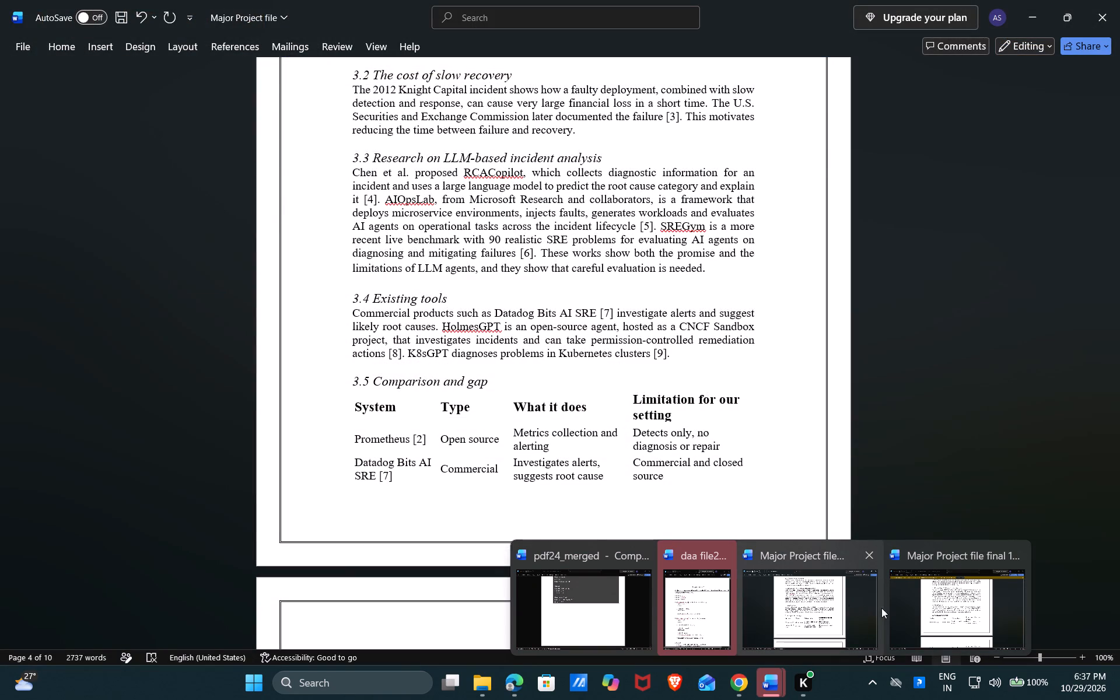
pyautogui.click(832, 605)
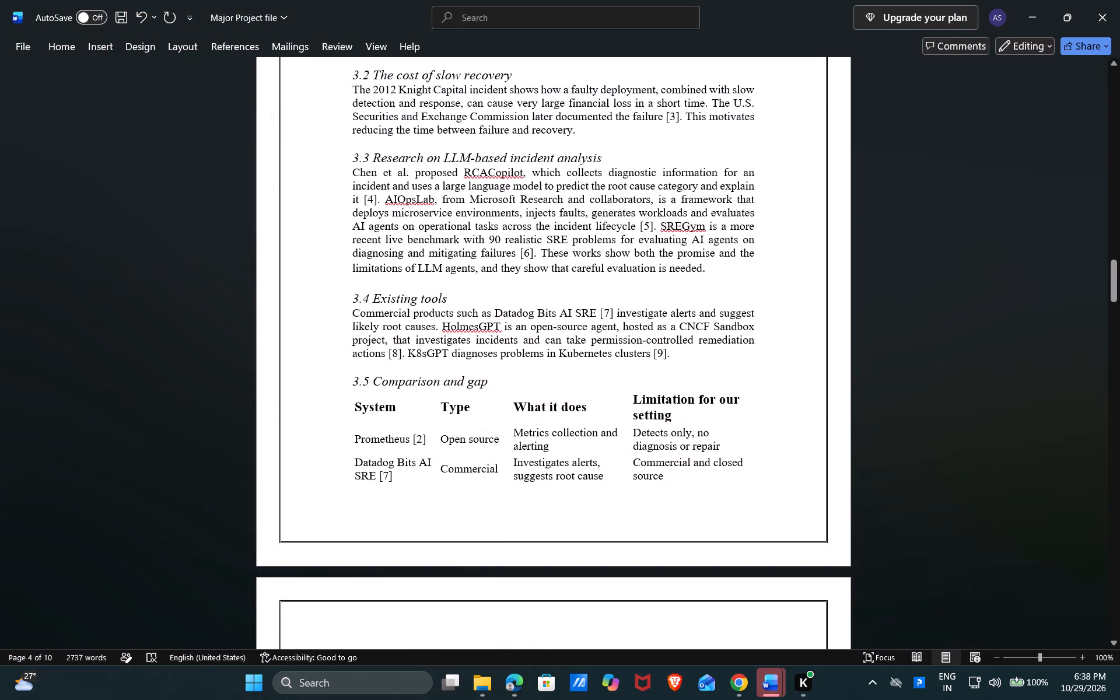
# Compare the section 3.5 comparison table and the spacing before 4. Feasibility Study in both versions of the report.
pyautogui.scroll(-1, 779, 384)
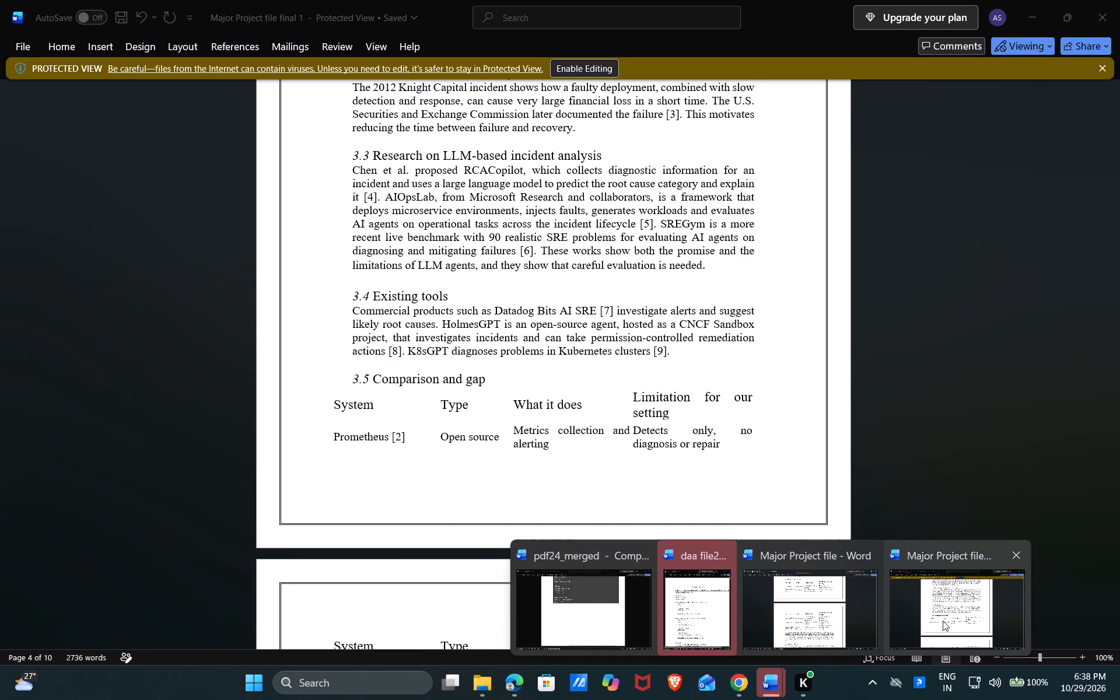
pyautogui.scroll(-1, 796, 426)
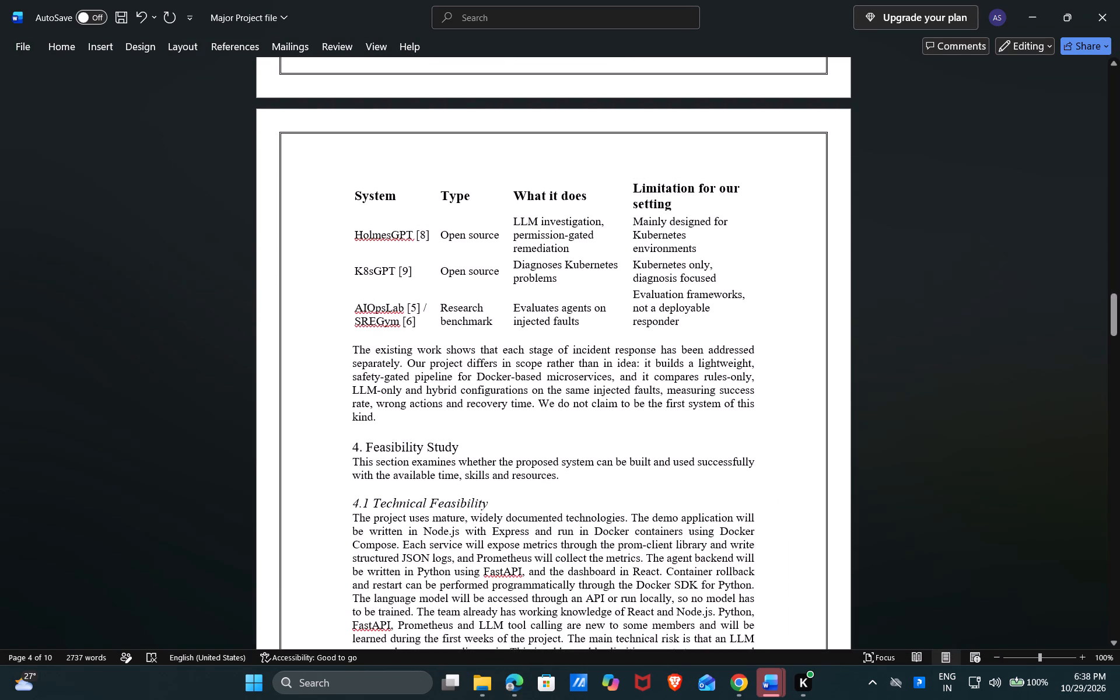
pyautogui.click(928, 613)
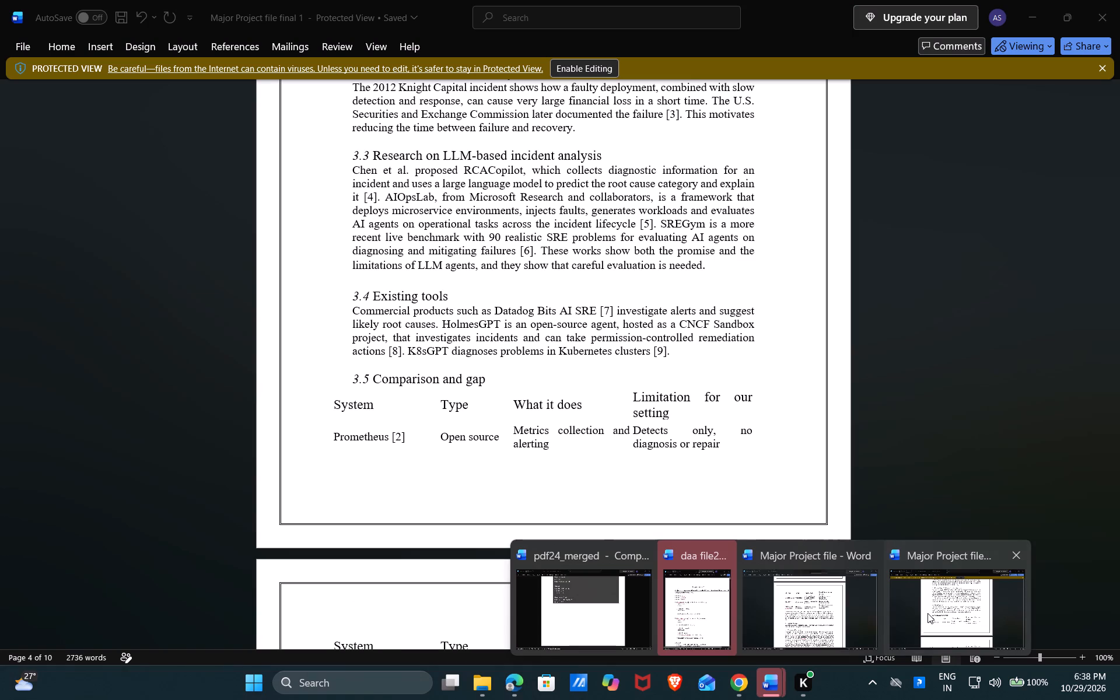
pyautogui.scroll(-1, 699, 459)
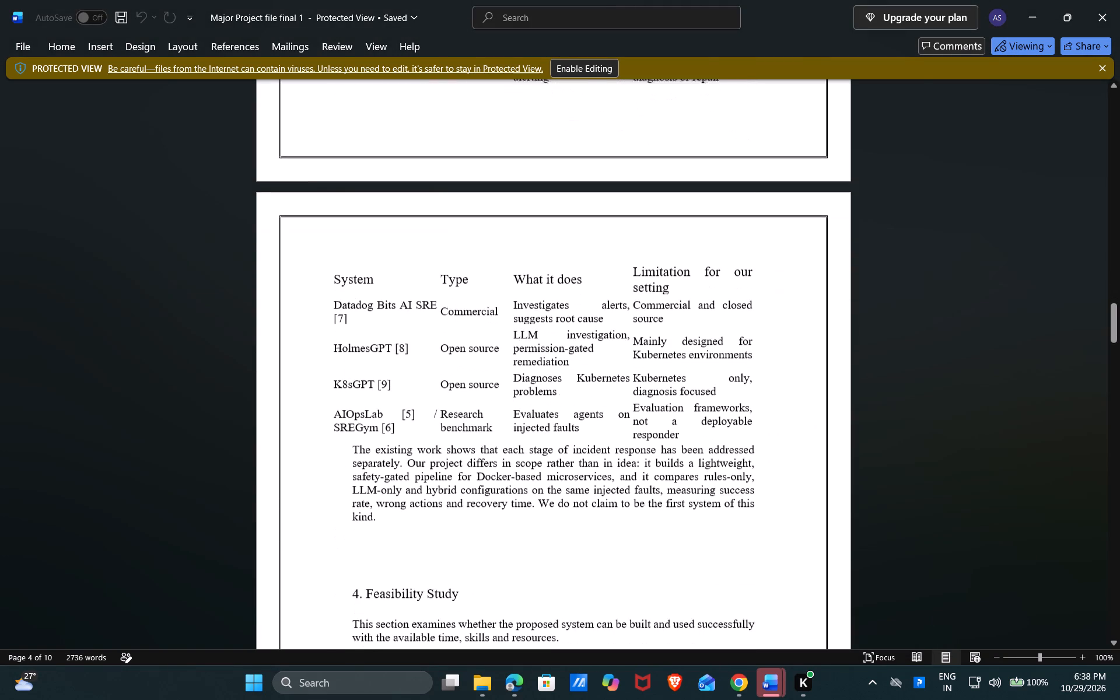
pyautogui.scroll(-4, 699, 459)
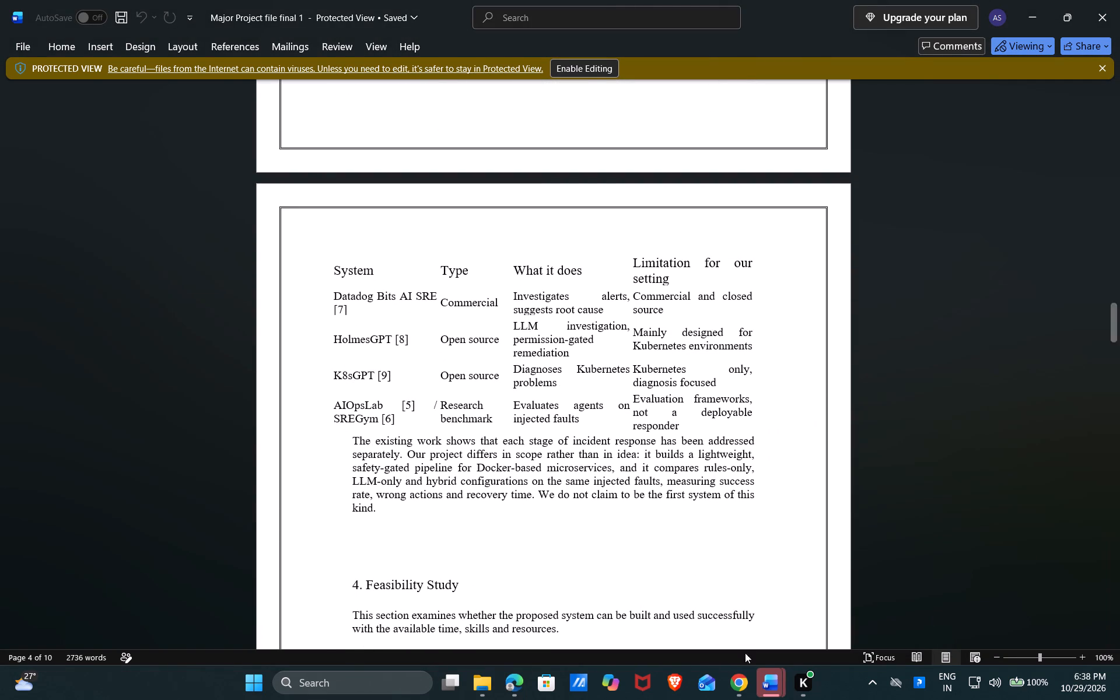
# Switch back to Major Project file and review its layout from the Feasibility Study through the References to the last page.
pyautogui.click(803, 596)
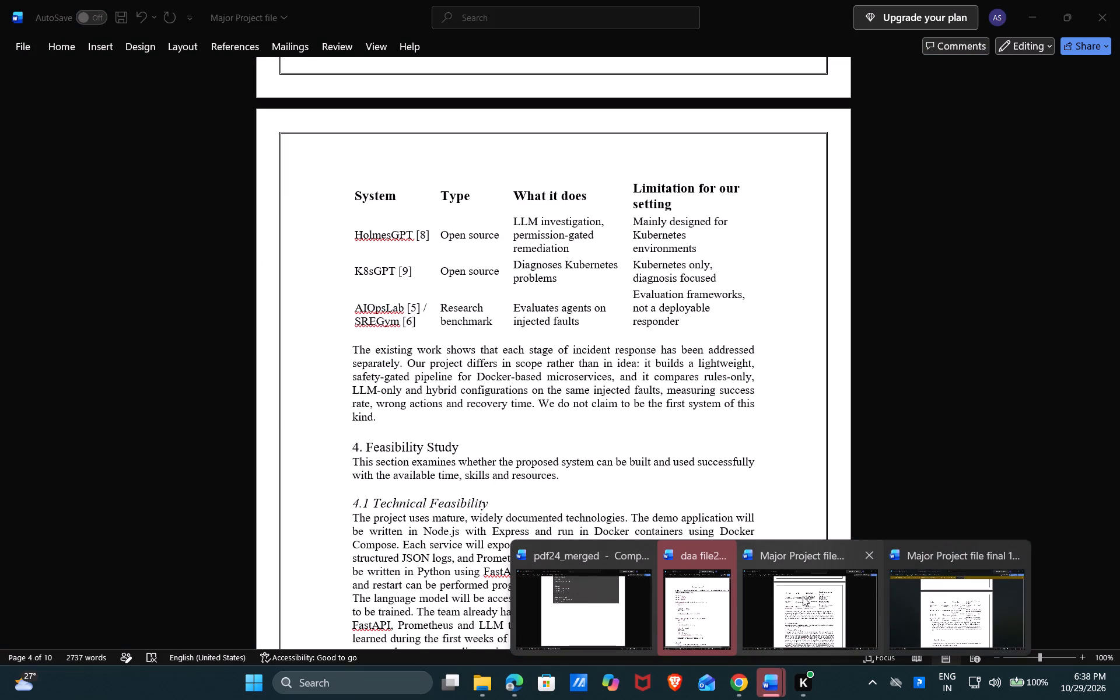
pyautogui.scroll(-1, 738, 521)
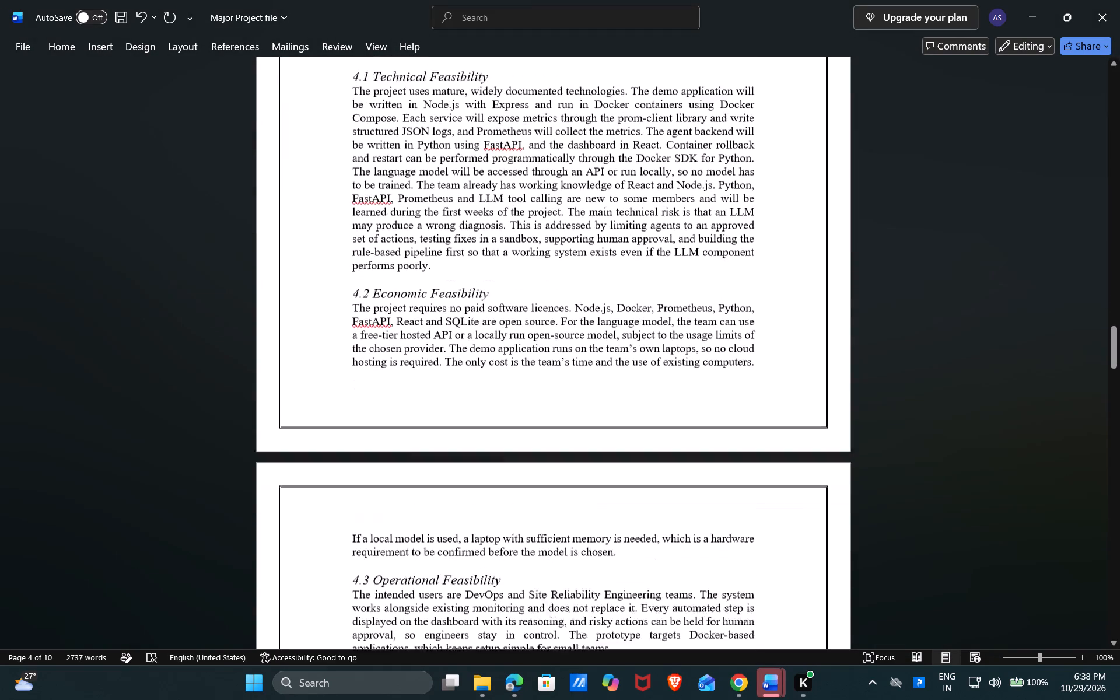
pyautogui.scroll(-2, 738, 521)
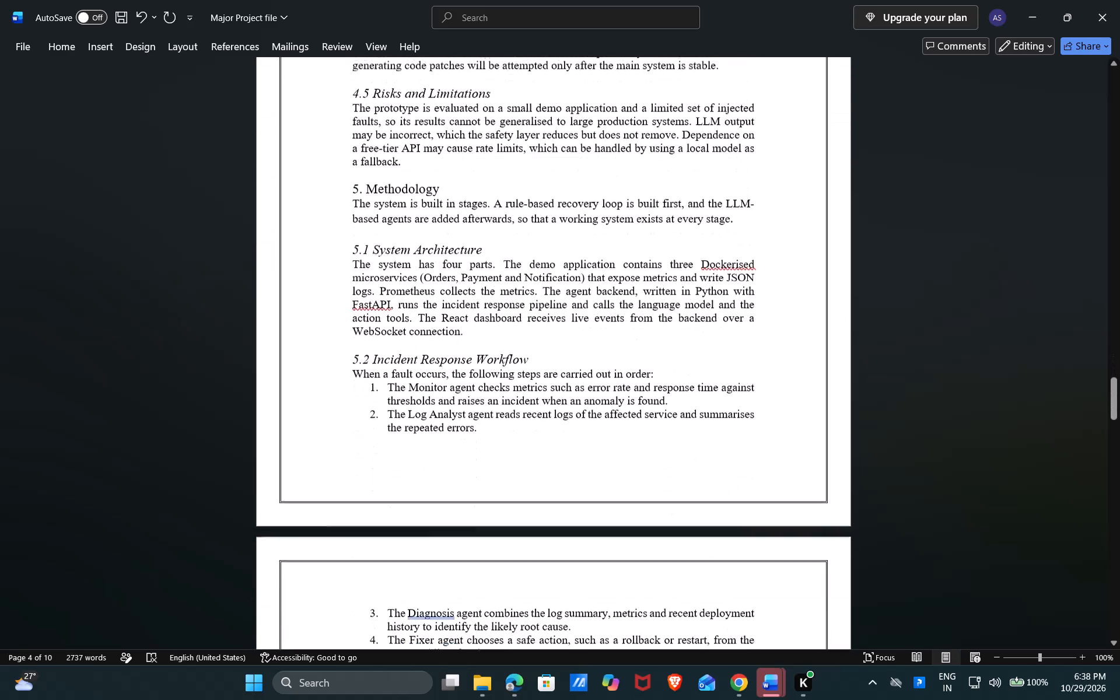
pyautogui.scroll(-2, 738, 521)
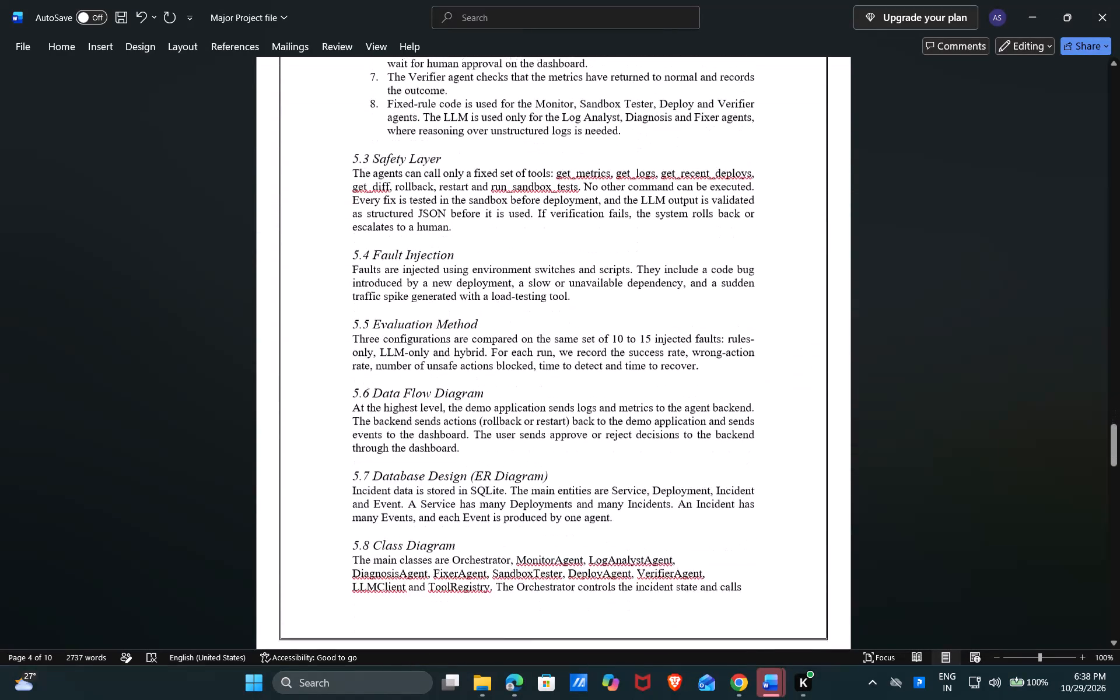
pyautogui.scroll(-2, 738, 521)
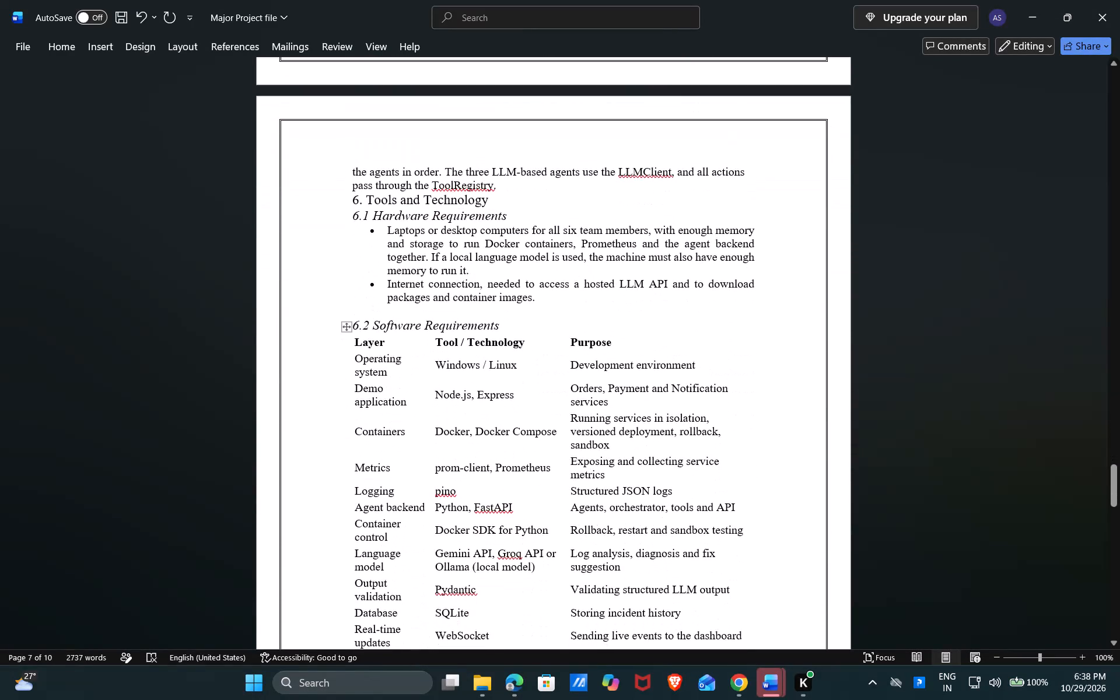
pyautogui.scroll(-1, 647, 519)
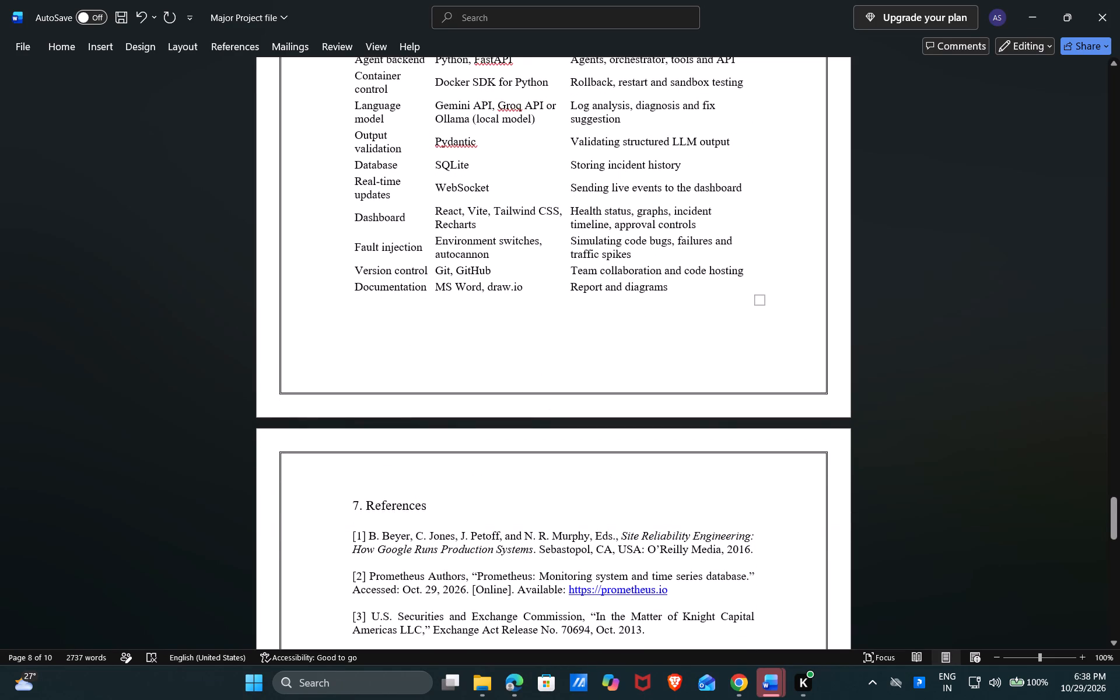
pyautogui.scroll(-2, 554, 454)
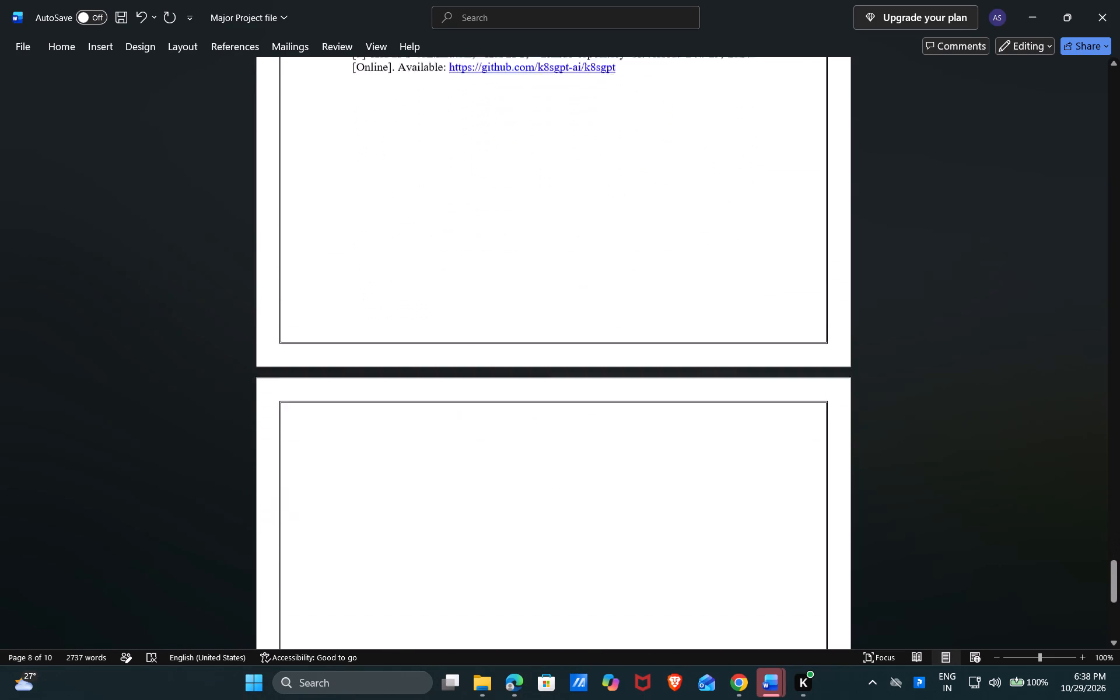
pyautogui.scroll(-2, 554, 454)
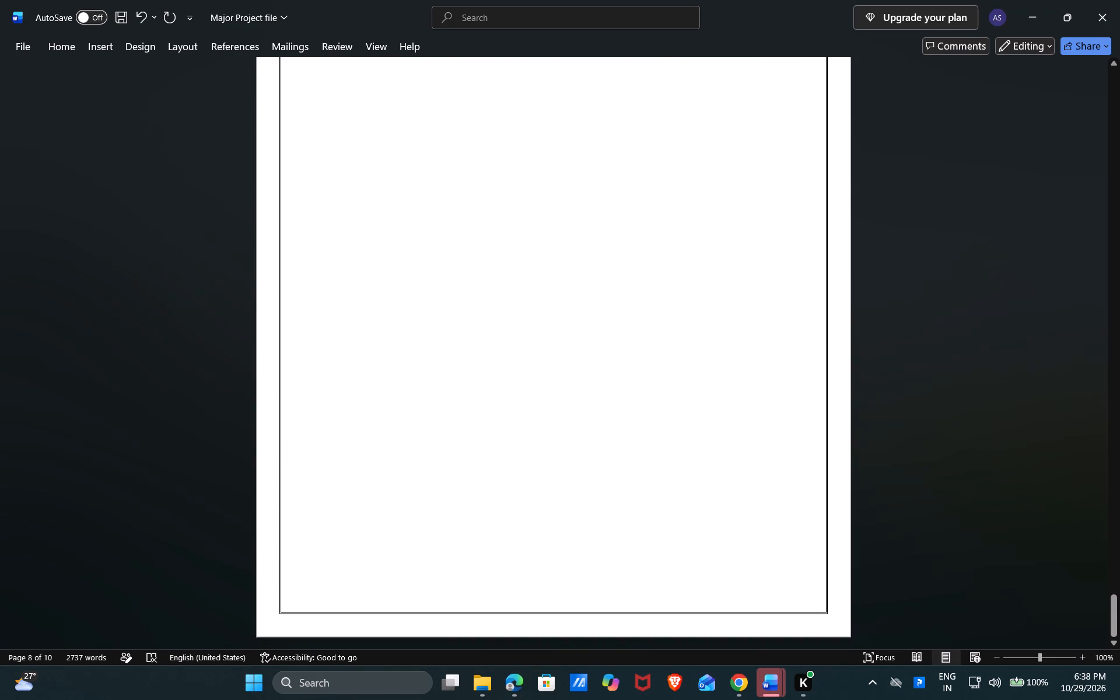
# Print all pages of Major Project file with Microsoft Print to PDF, naming the output "major project synopsis" in Downloads.
pyautogui.click(21, 46)
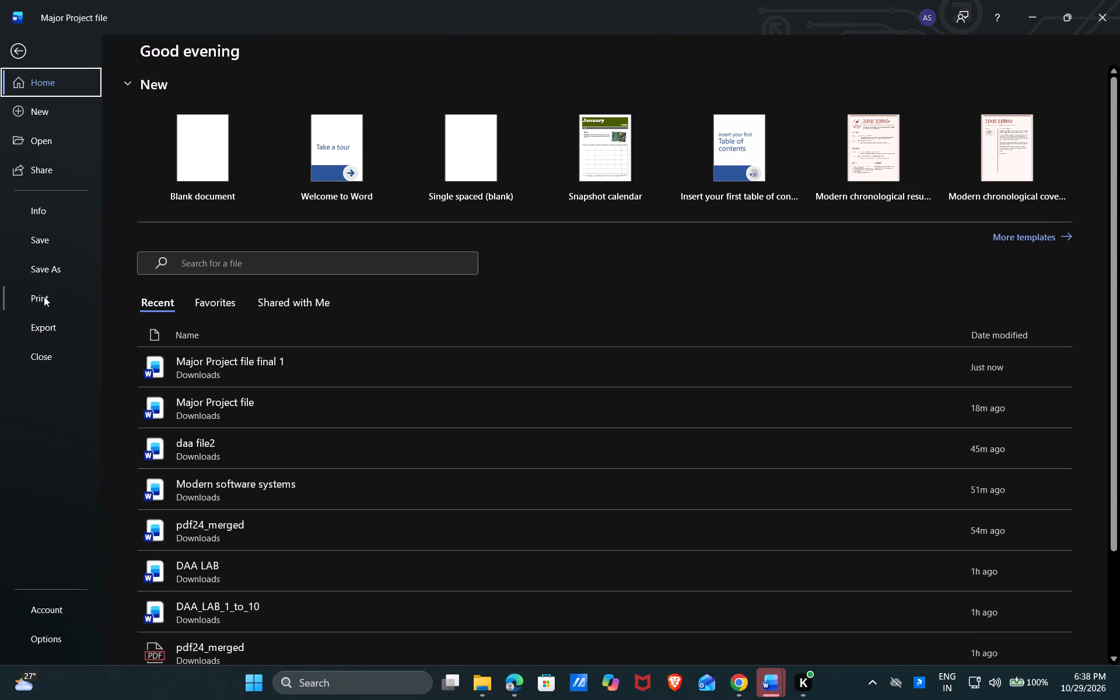
pyautogui.click(44, 296)
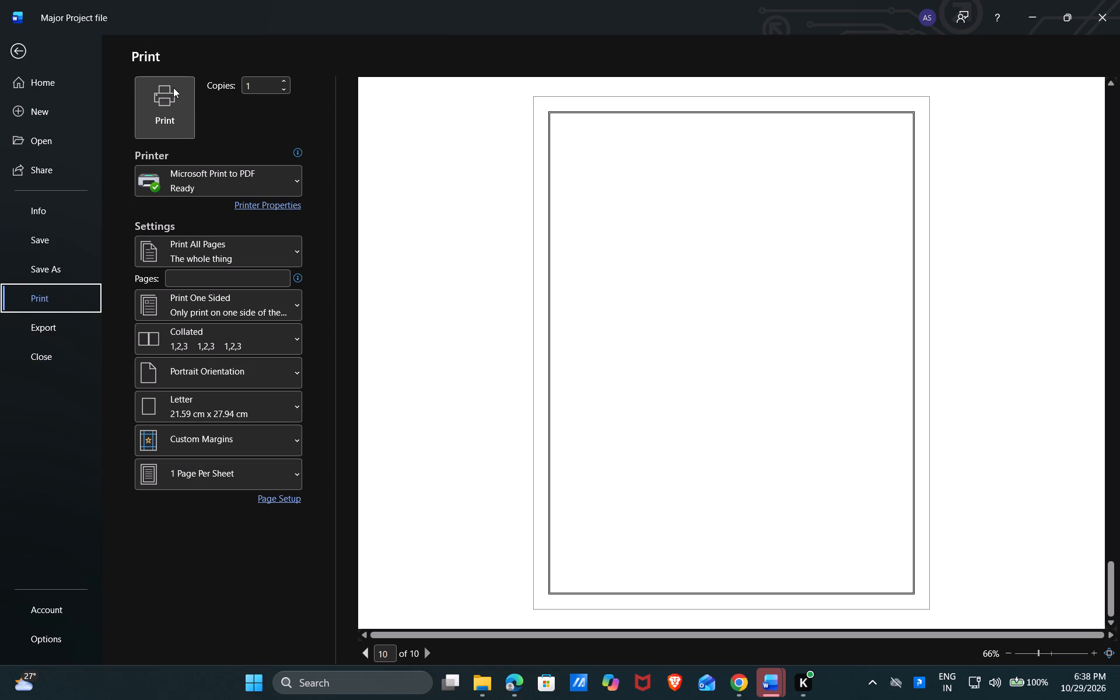
pyautogui.scroll(1, 401, 208)
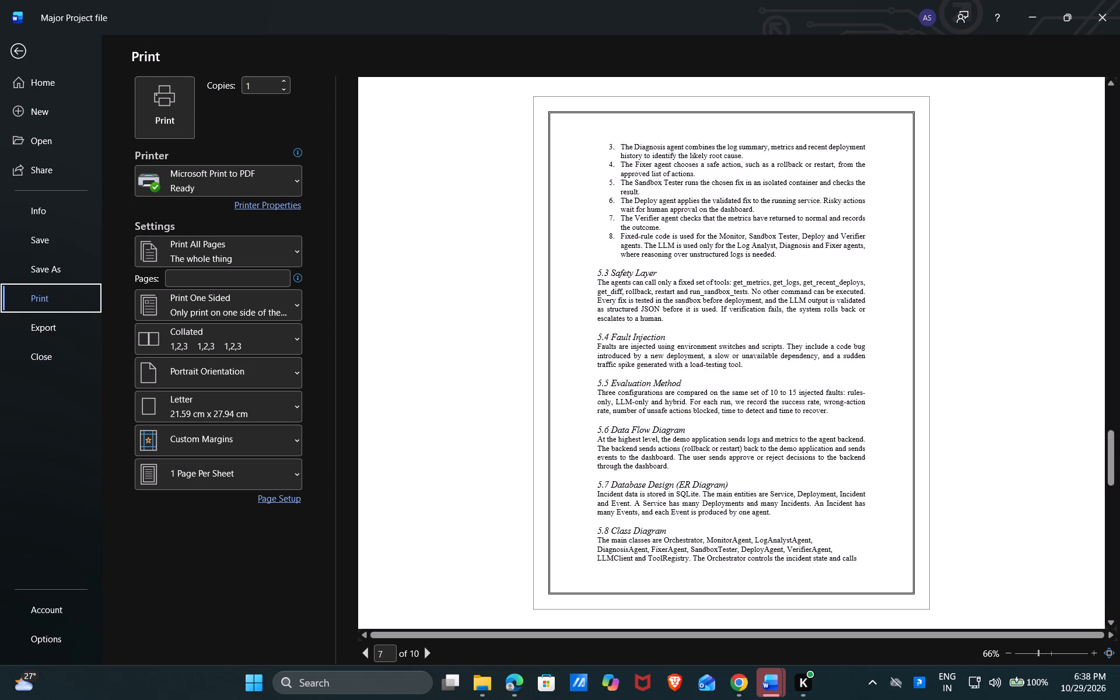
pyautogui.scroll(5, 401, 208)
pyautogui.scroll(-2, 401, 208)
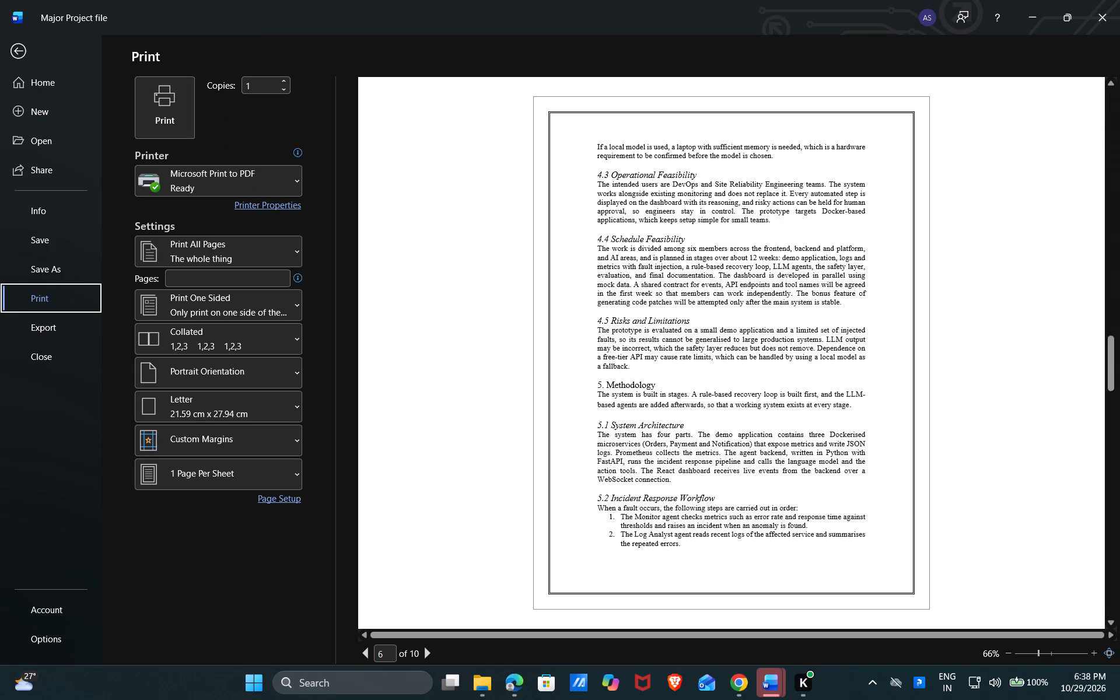
pyautogui.scroll(-8, 401, 208)
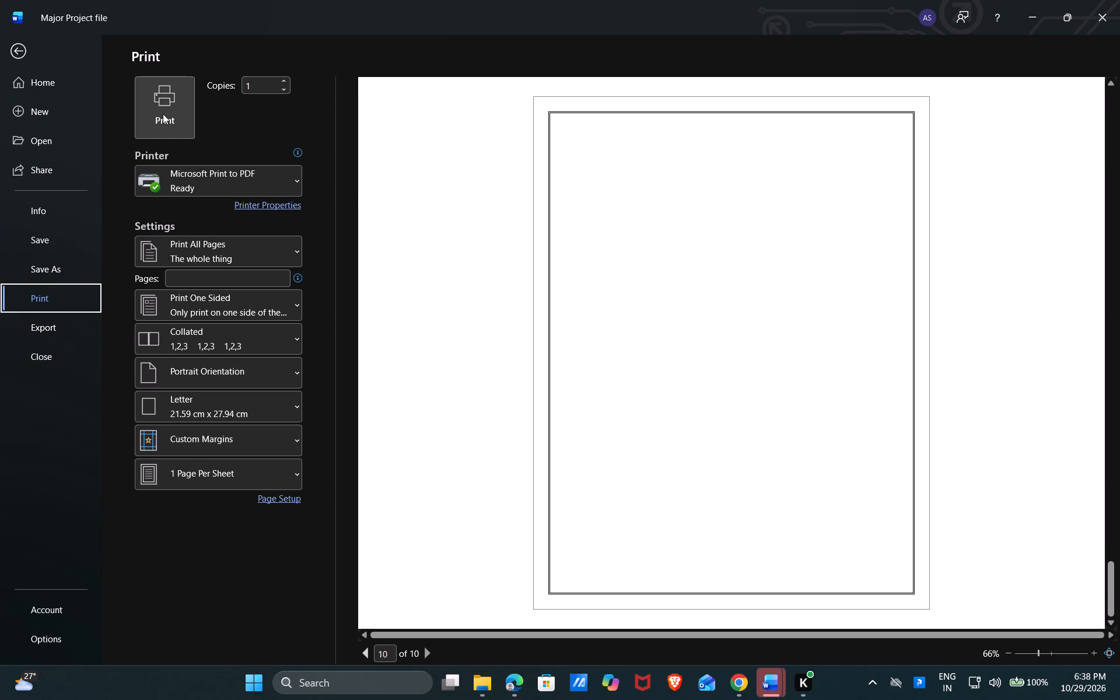
pyautogui.click(163, 114)
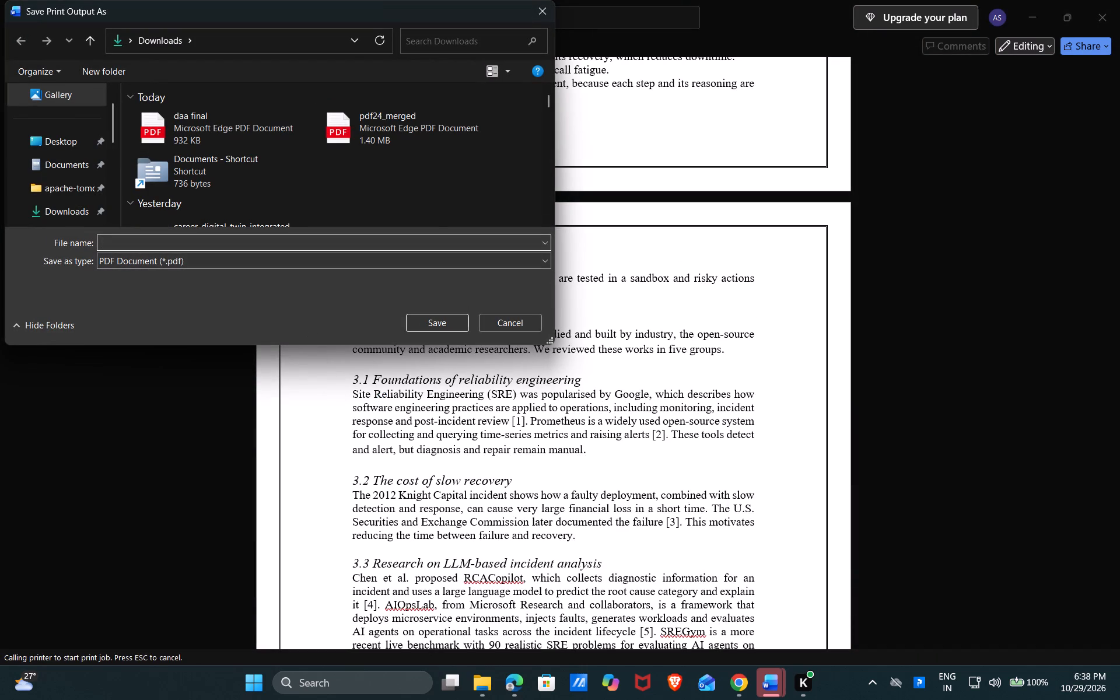
pyautogui.write('major')
pyautogui.press('space')
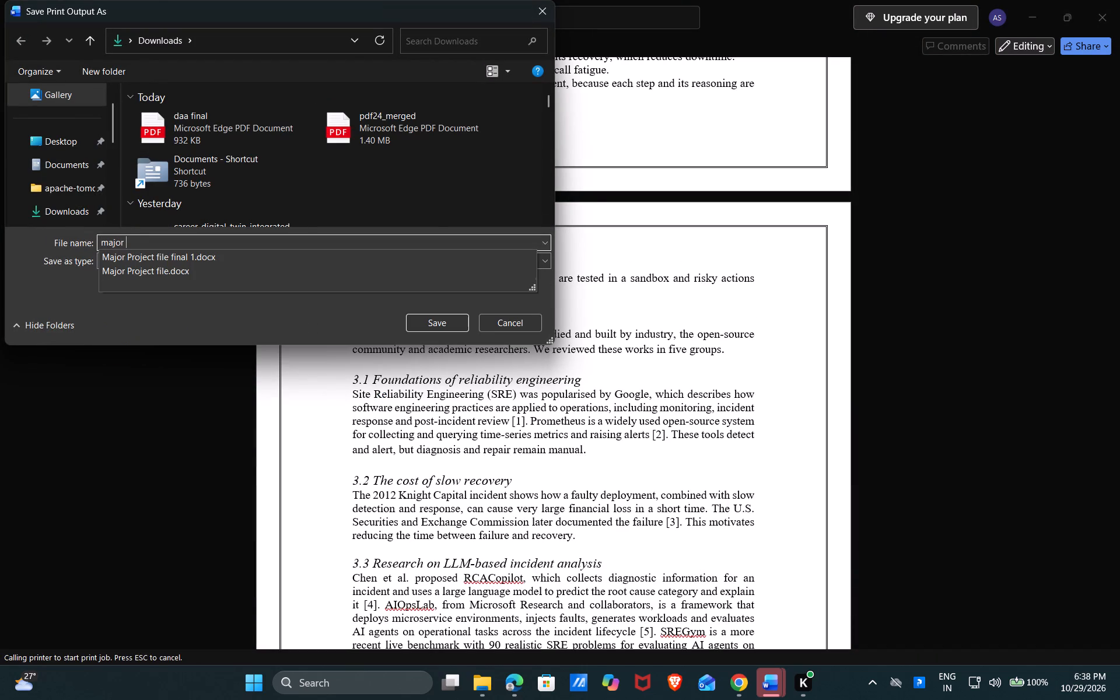
pyautogui.write('project synopsis')
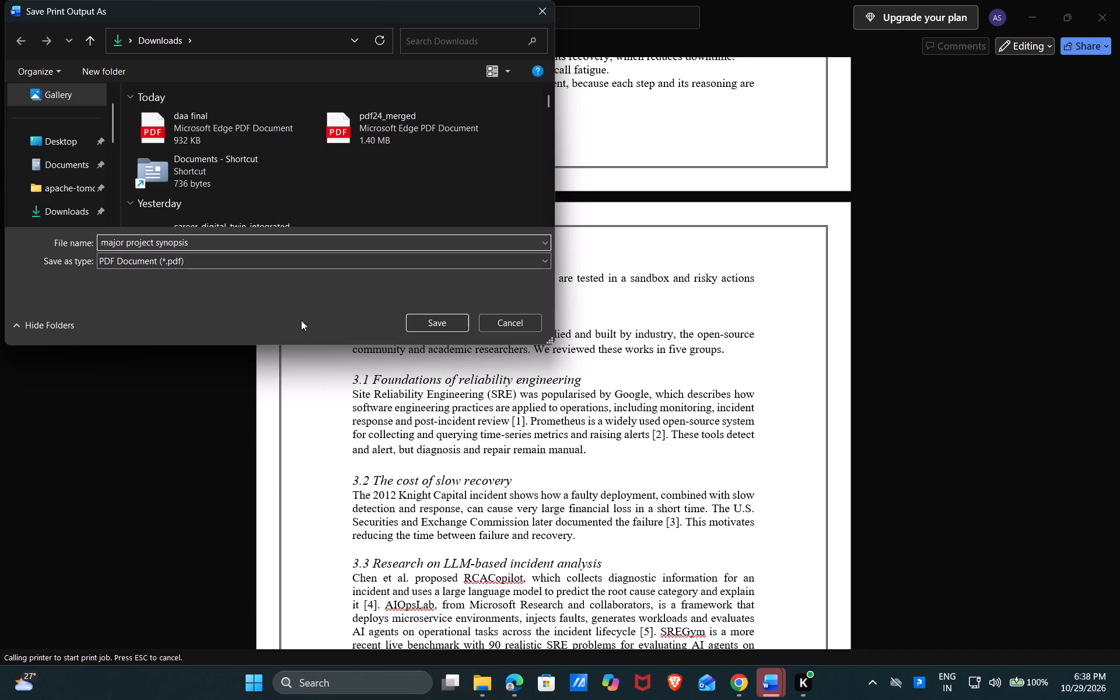
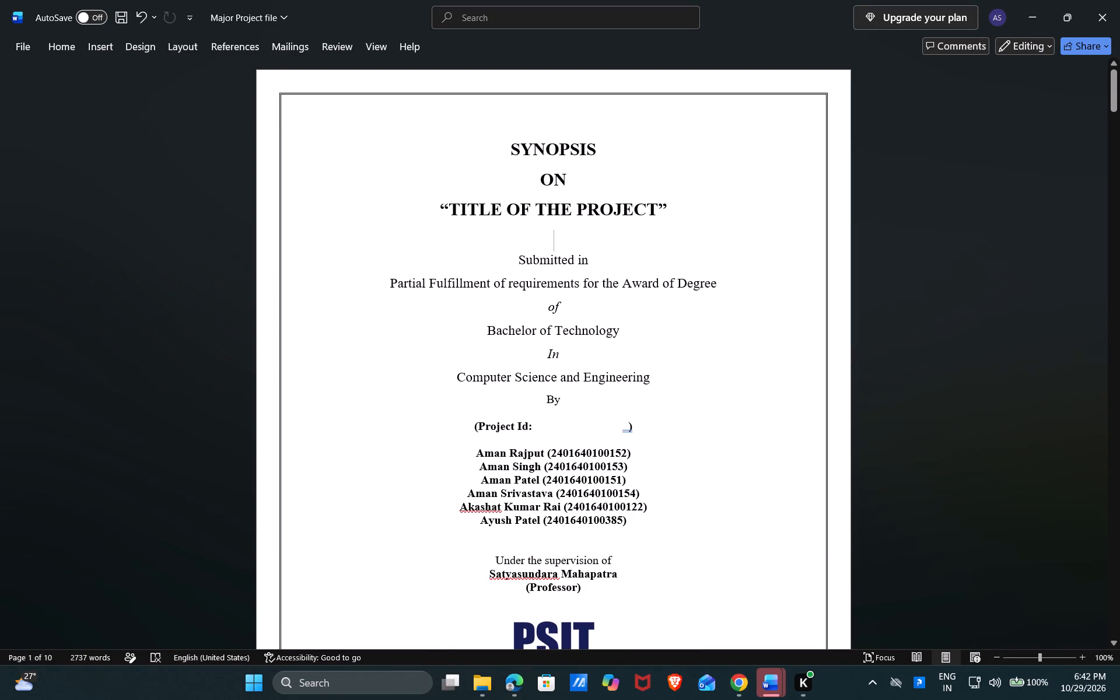
# Replace the cover page's title placeholder with the copied project title "Autonomous Incident Responder & Self-Healing SRE Agent".
pyautogui.moveTo(659, 207); pyautogui.dragTo(592, 205)
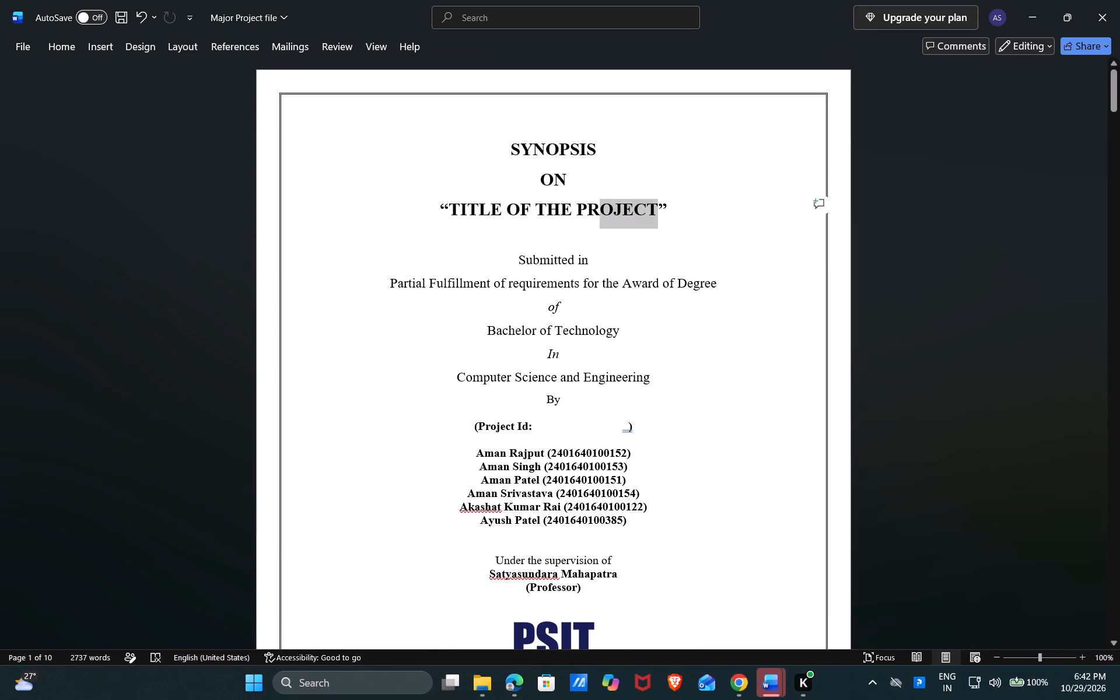
pyautogui.moveTo(592, 205); pyautogui.dragTo(601, 208)
pyautogui.moveTo(680, 209); pyautogui.dragTo(465, 212)
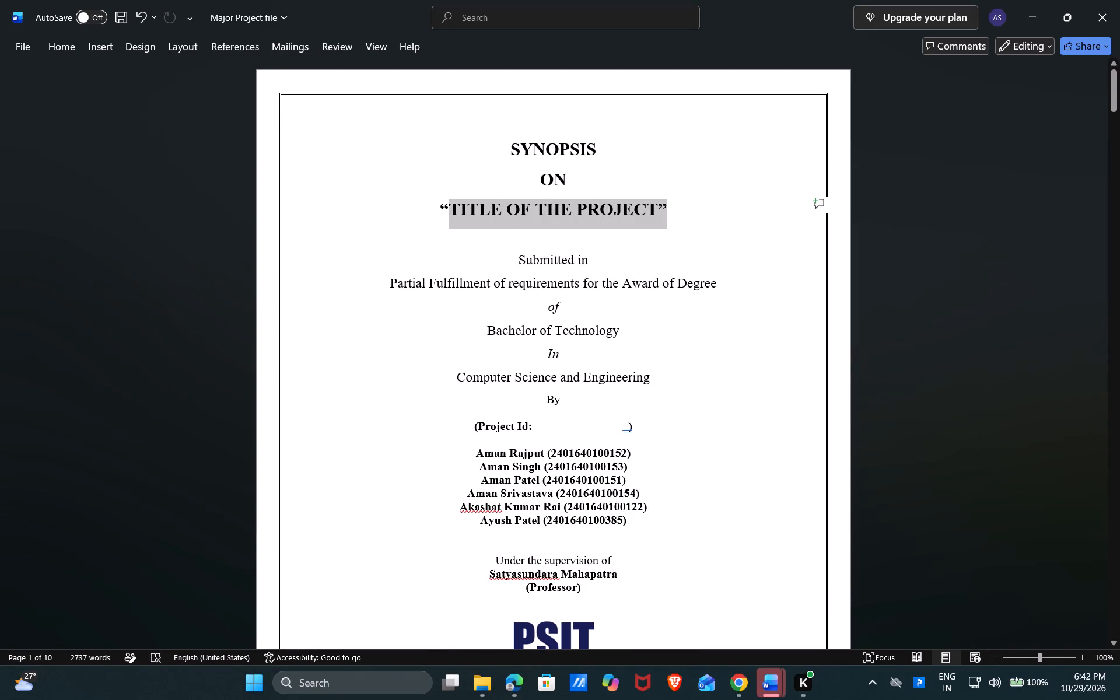
pyautogui.moveTo(465, 212); pyautogui.dragTo(443, 212)
pyautogui.hotkey('ctrl', 'v')
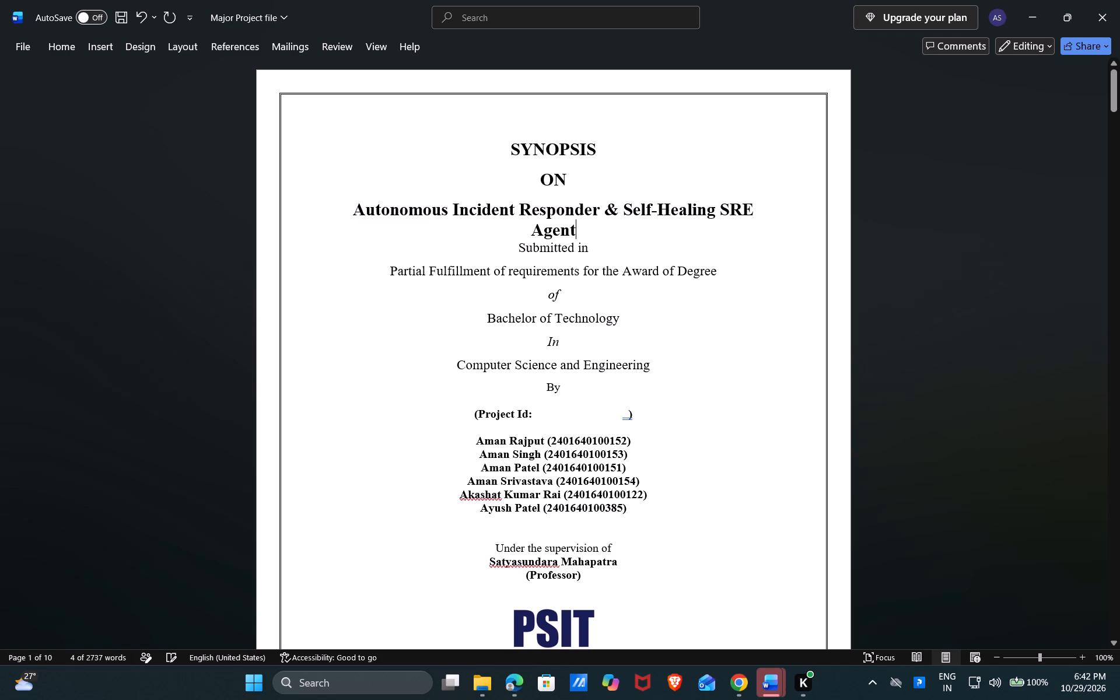
# Insert a blank line between the project title and "Submitted in" on the cover page.
pyautogui.click(350, 211)
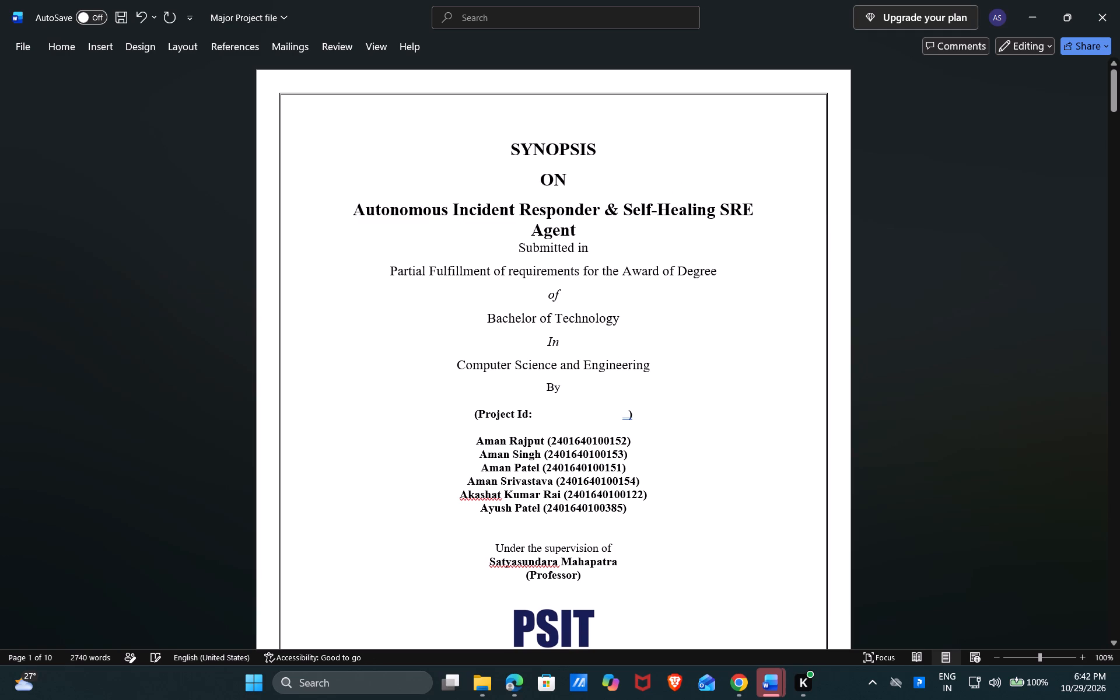
pyautogui.click(455, 185)
pyautogui.click(601, 236)
pyautogui.press('Return')
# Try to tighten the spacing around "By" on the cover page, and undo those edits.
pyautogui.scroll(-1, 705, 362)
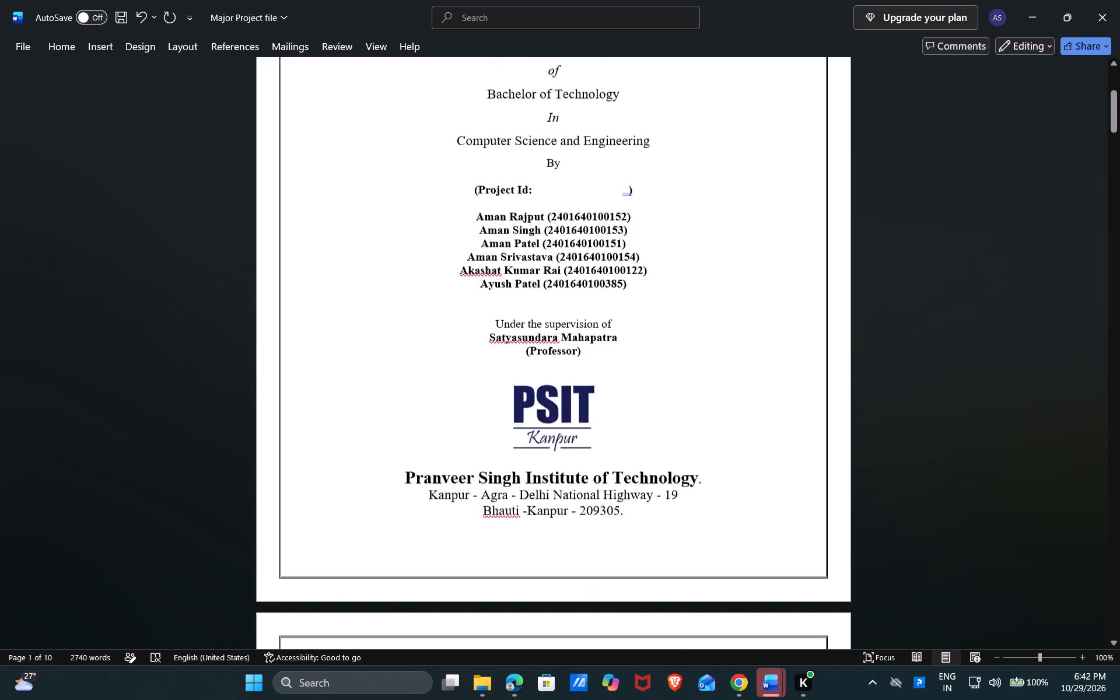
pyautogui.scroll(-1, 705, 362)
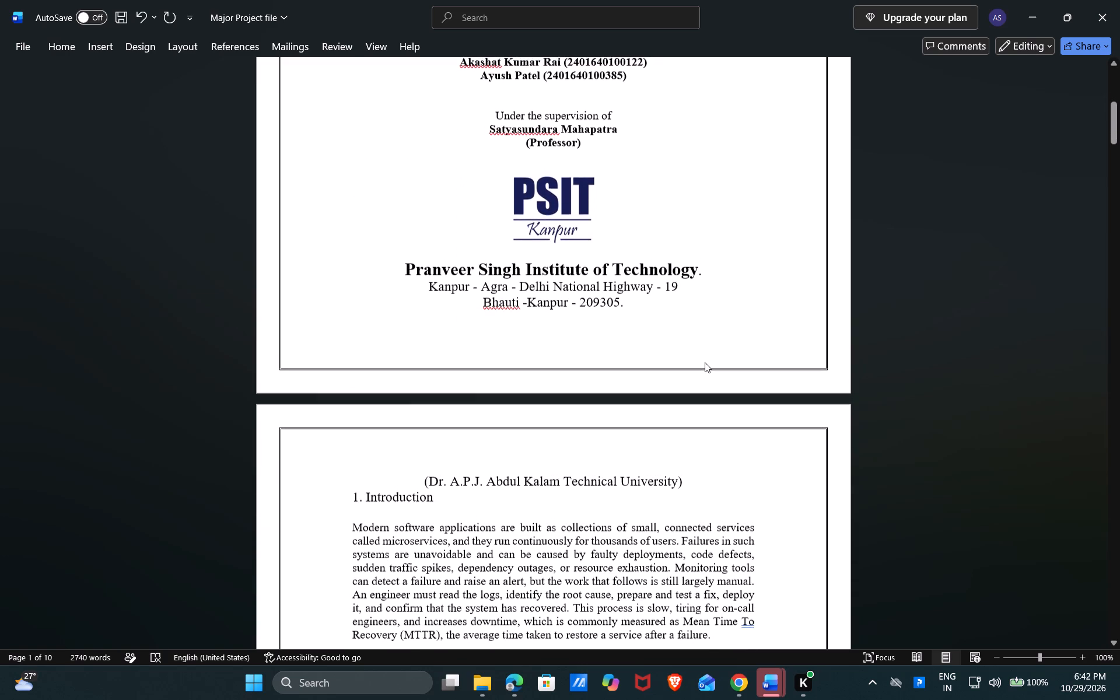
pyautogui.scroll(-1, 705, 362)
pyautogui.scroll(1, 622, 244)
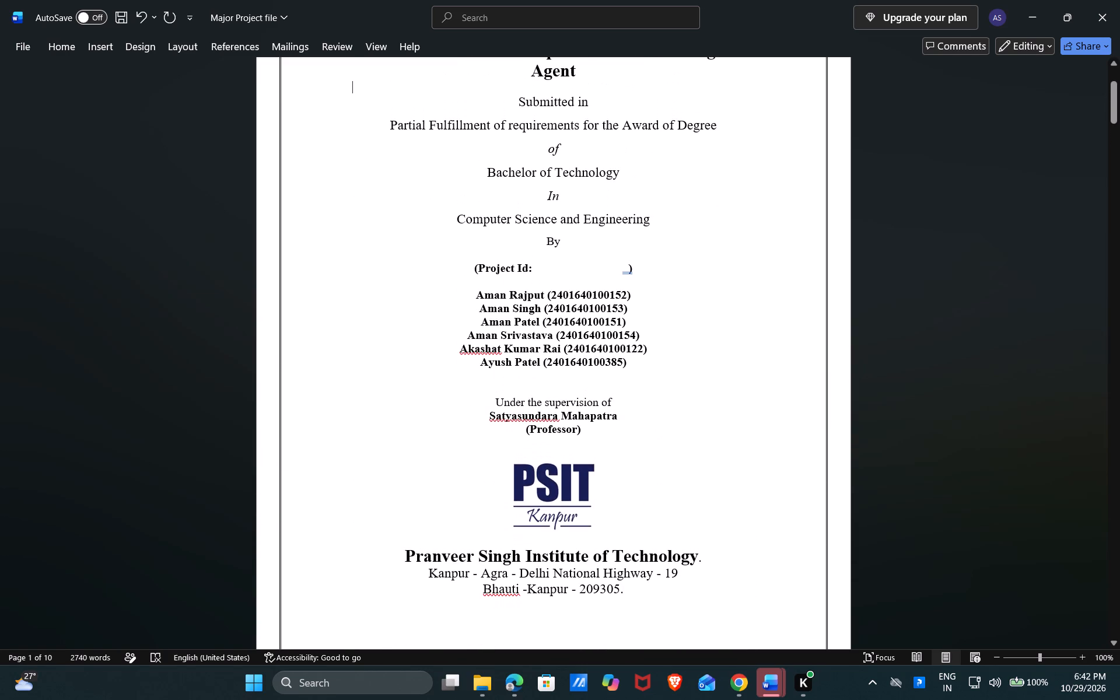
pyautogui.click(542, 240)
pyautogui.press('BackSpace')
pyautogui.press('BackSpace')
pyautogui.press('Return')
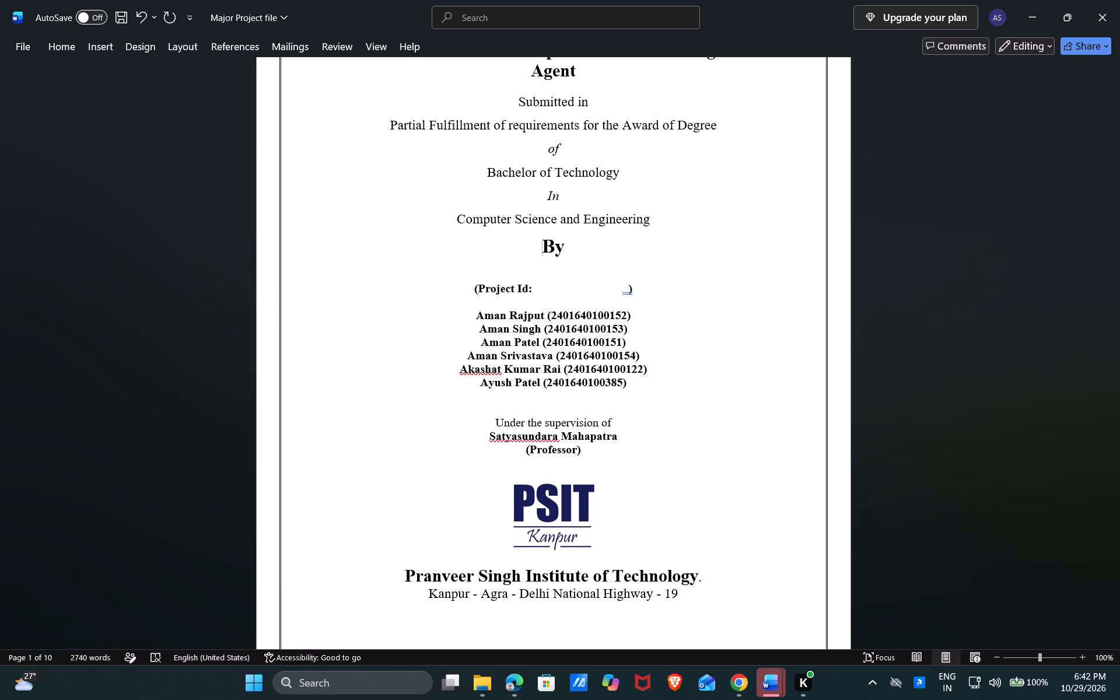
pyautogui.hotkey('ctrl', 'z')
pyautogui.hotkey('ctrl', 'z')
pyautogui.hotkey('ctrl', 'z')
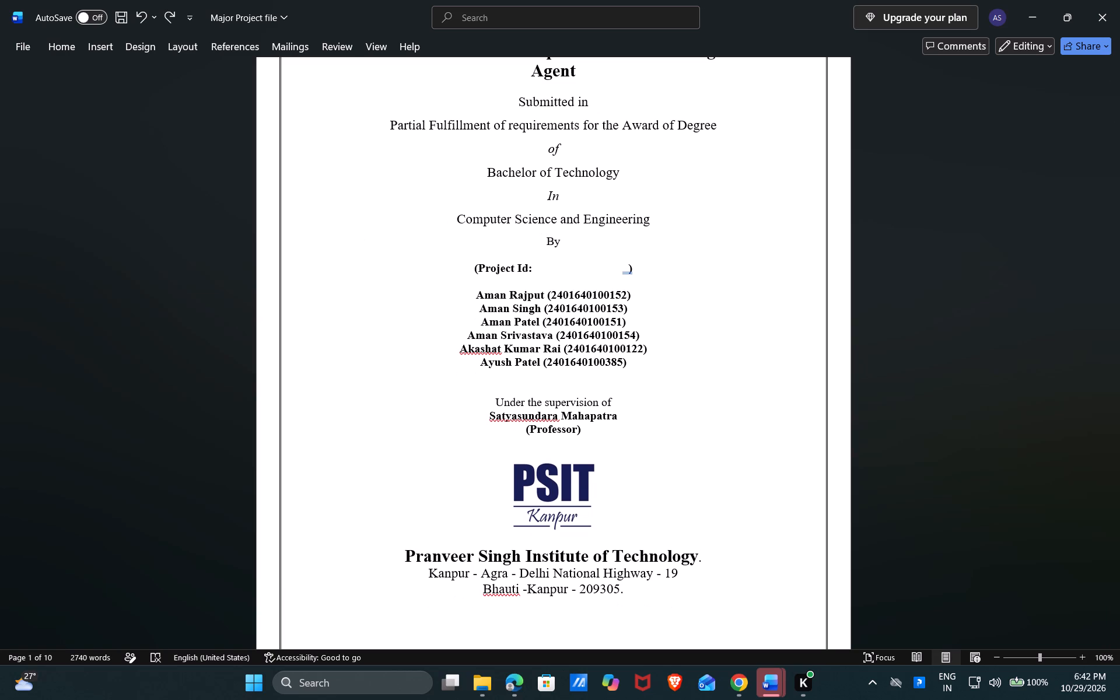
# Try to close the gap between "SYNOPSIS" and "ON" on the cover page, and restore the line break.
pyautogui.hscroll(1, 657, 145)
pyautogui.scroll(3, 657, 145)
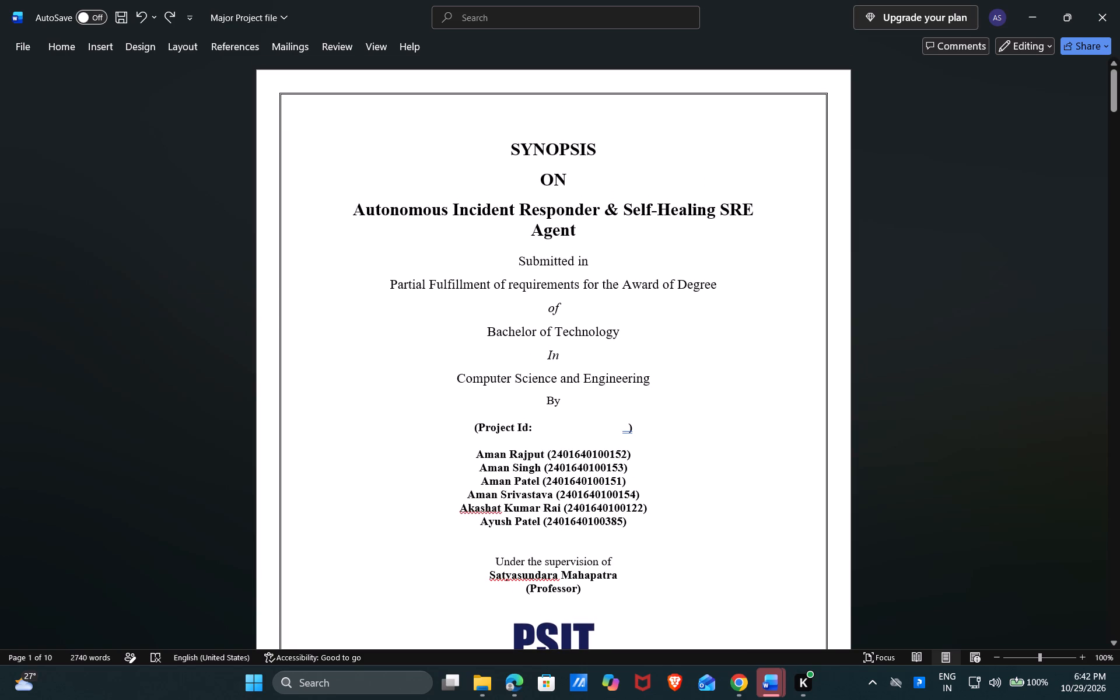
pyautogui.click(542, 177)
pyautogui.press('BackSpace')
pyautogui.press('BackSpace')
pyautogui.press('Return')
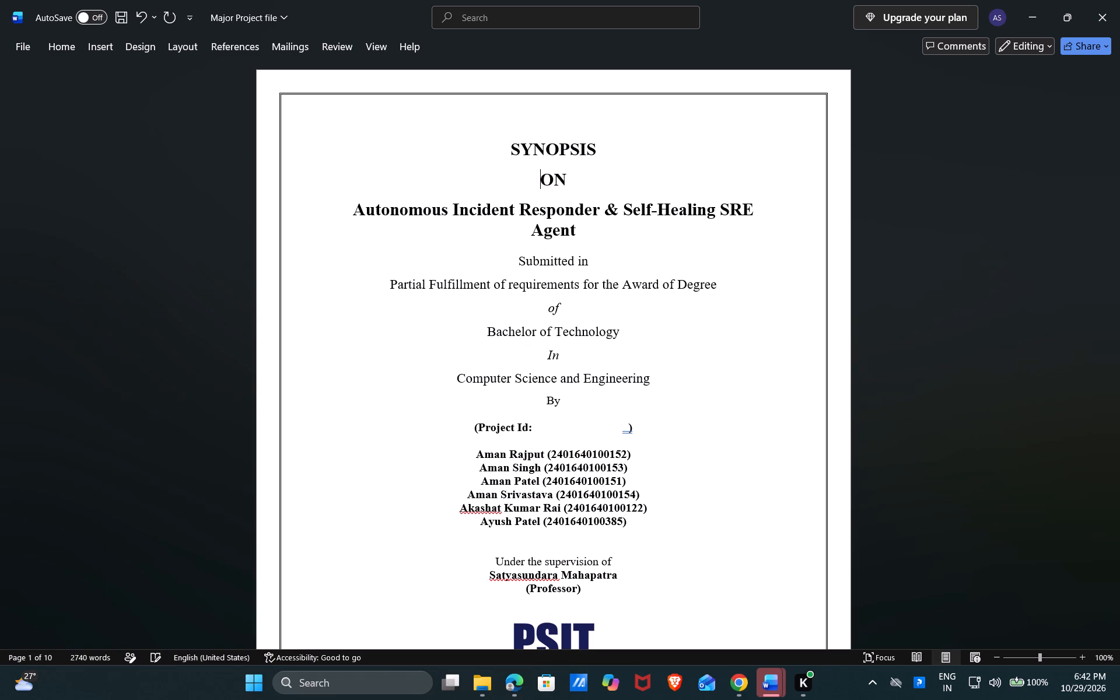
# Delete the blank line between the Project Id line and the student list on the cover page.
pyautogui.scroll(-1, 629, 364)
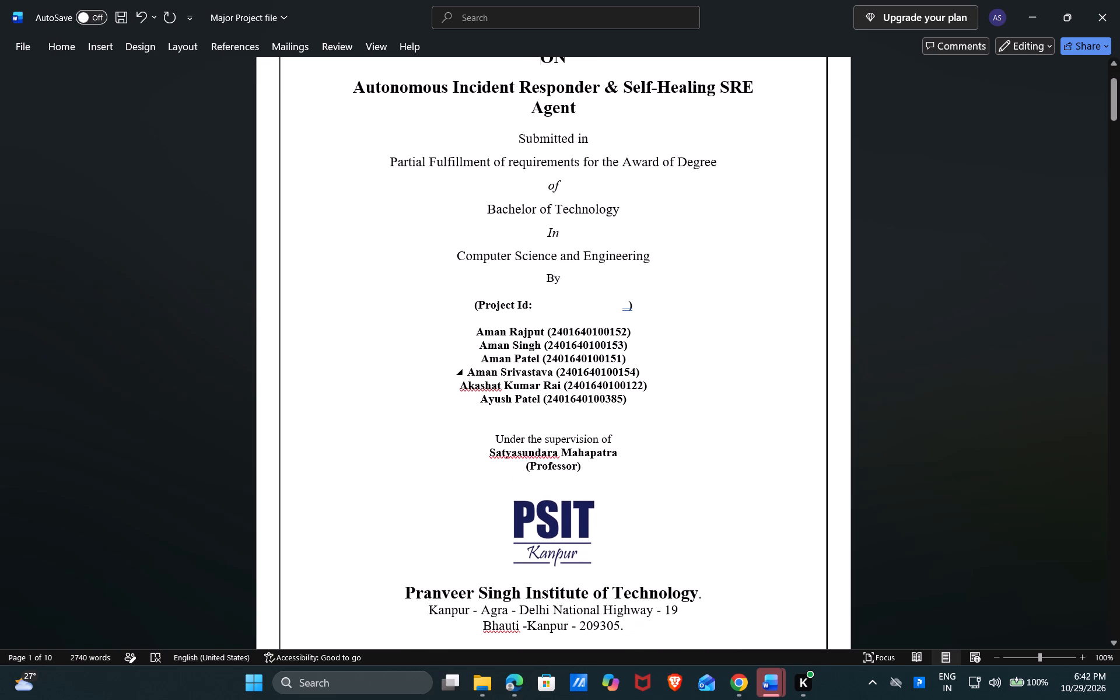
pyautogui.click(481, 320)
pyautogui.press('BackSpace')
pyautogui.press('BackSpace')
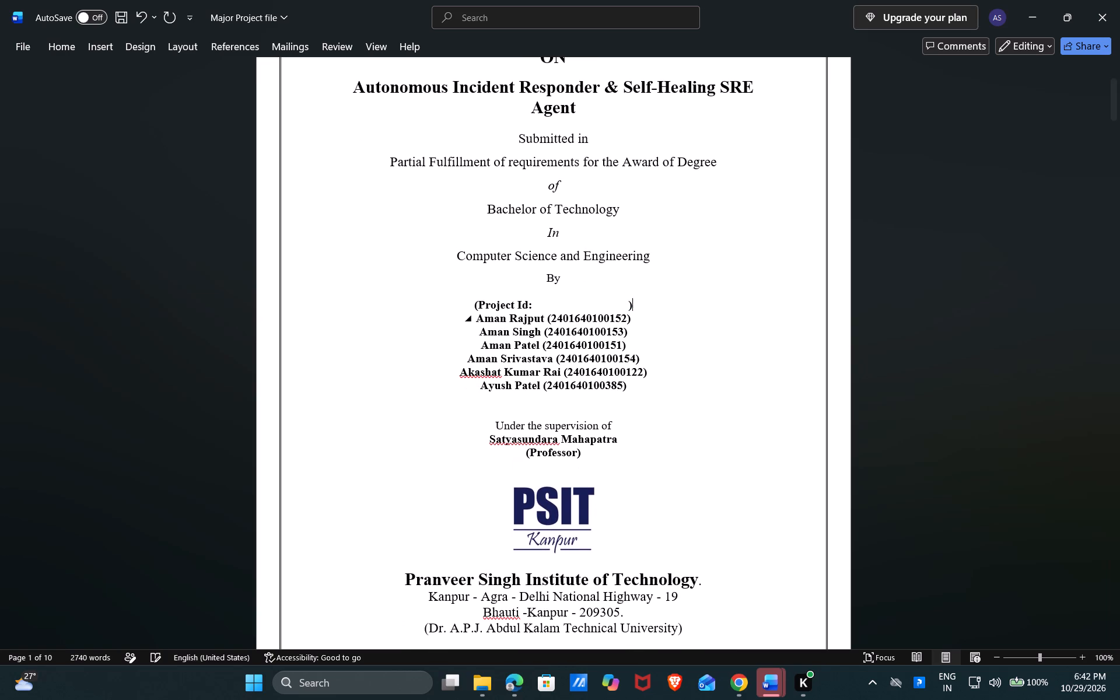
# Delete the blank line between "By" and the Project Id line on the cover page.
pyautogui.scroll(-1, 580, 537)
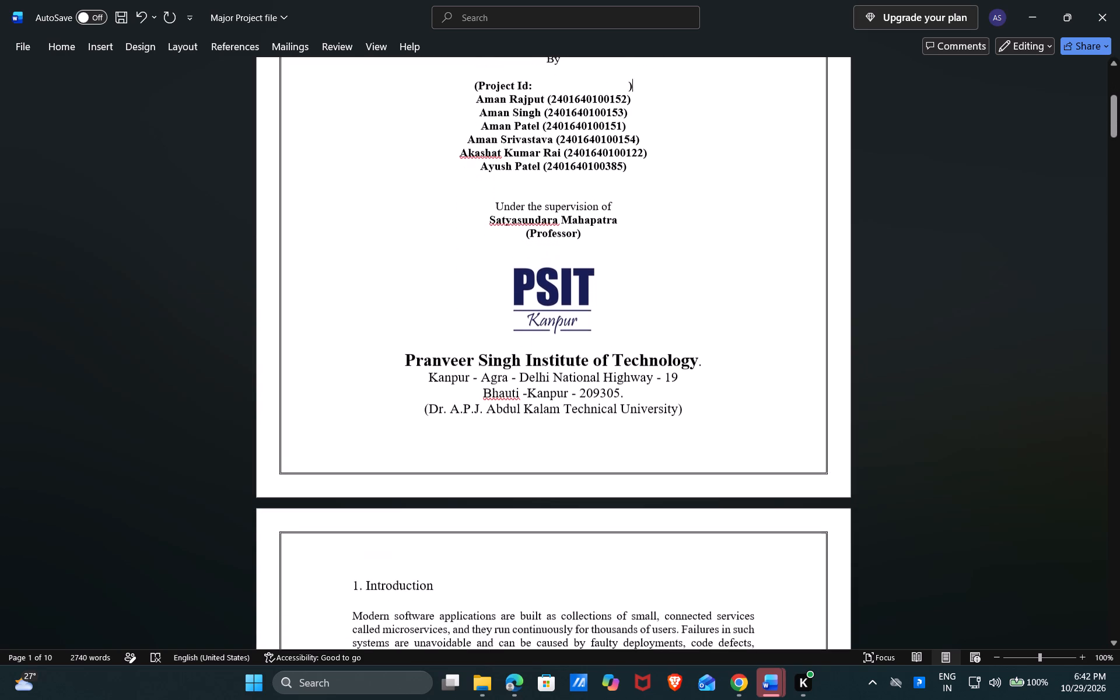
pyautogui.scroll(-1, 580, 537)
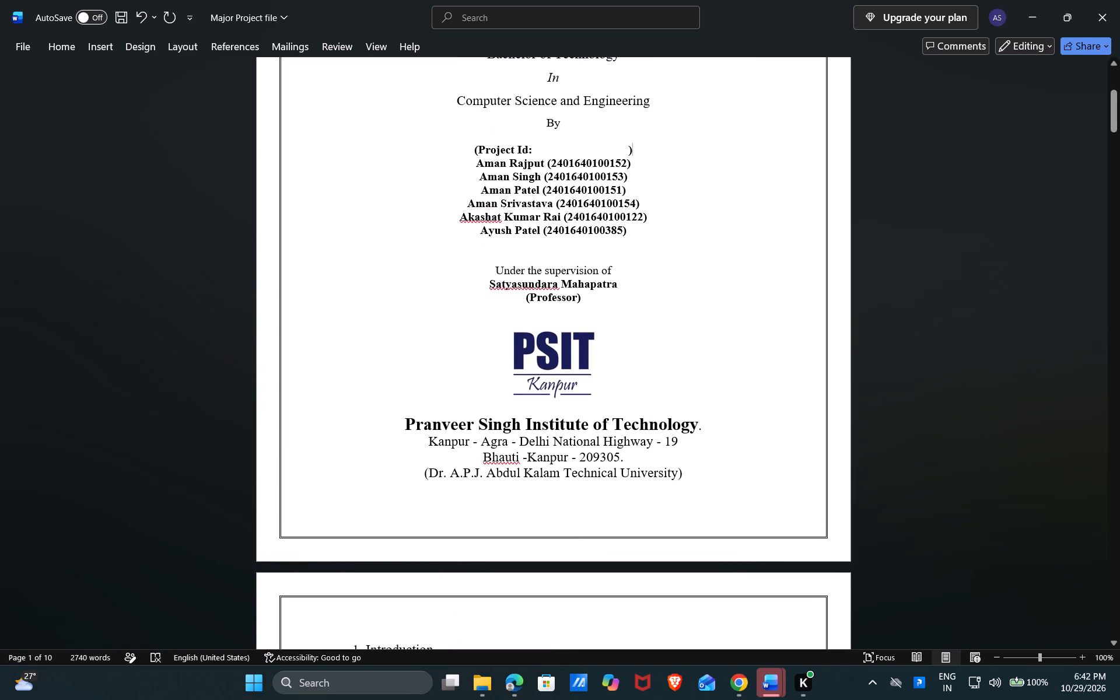
pyautogui.scroll(1, 736, 473)
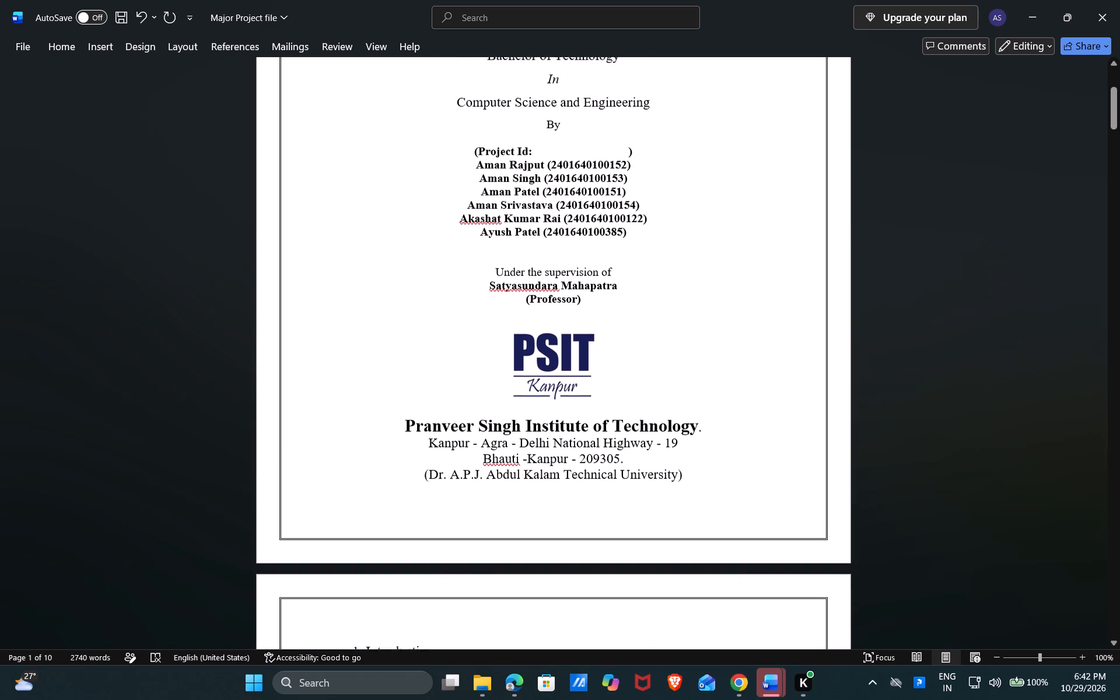
pyautogui.scroll(1, 736, 473)
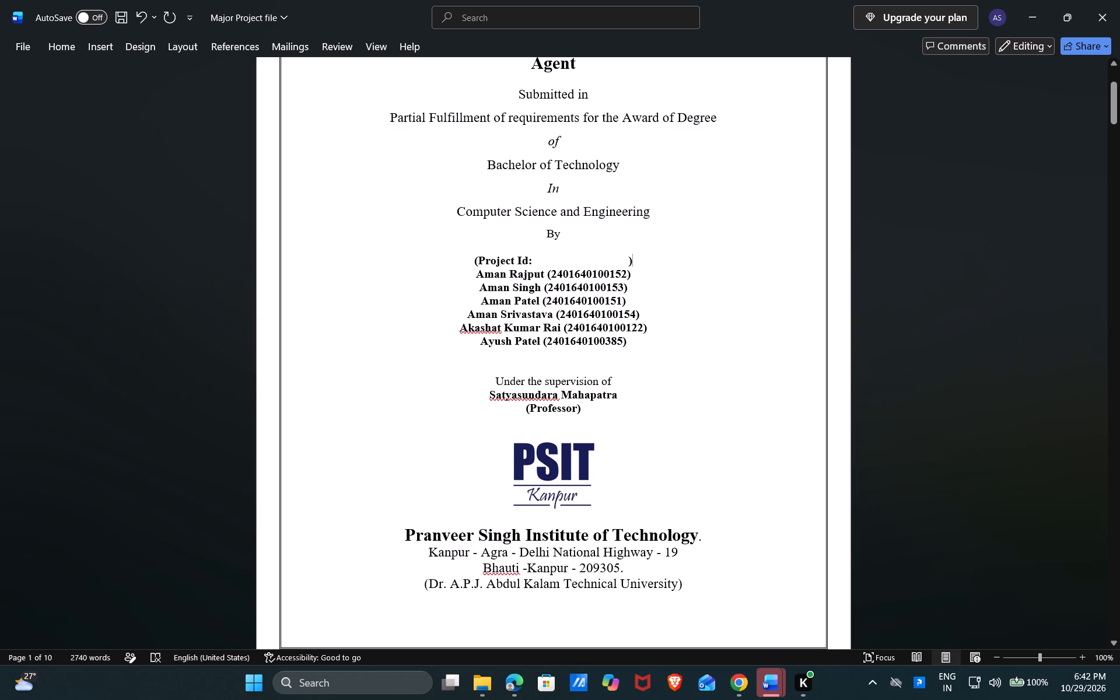
pyautogui.click(490, 253)
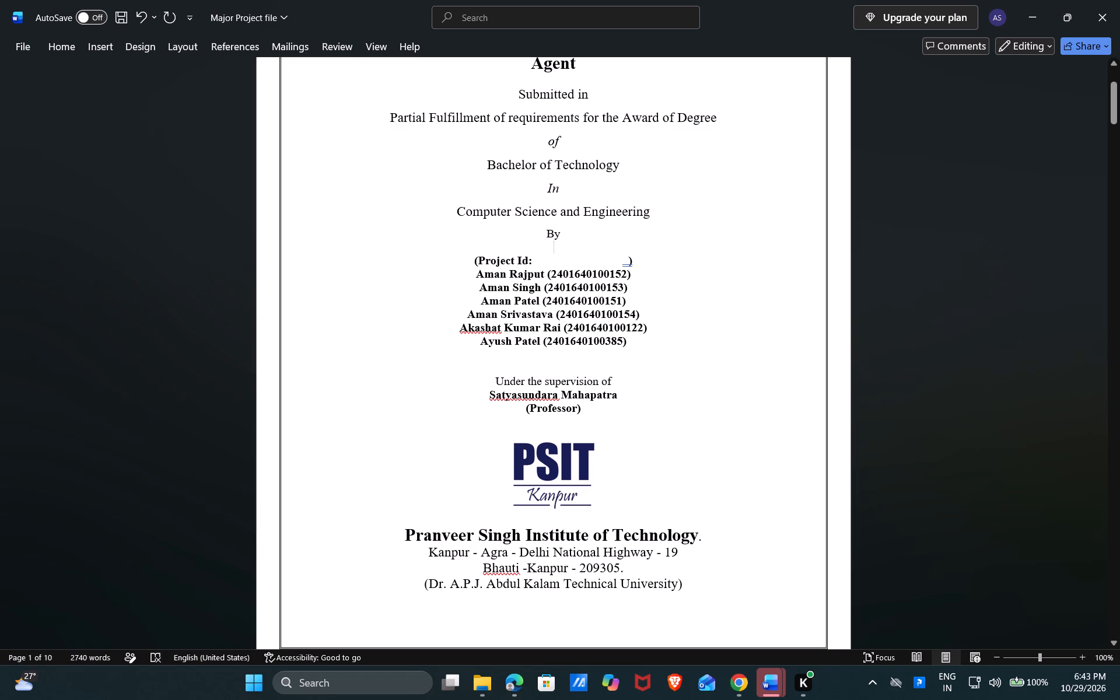
pyautogui.click(484, 253)
pyautogui.click(484, 251)
pyautogui.press('BackSpace')
pyautogui.press('BackSpace')
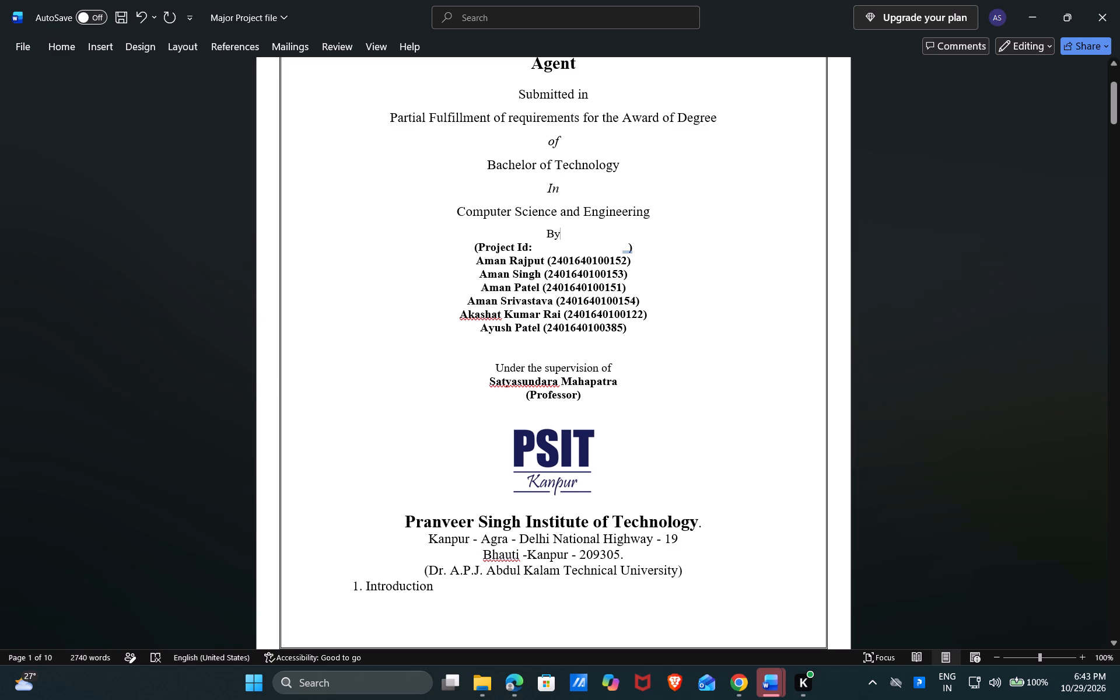
# Insert a blank line between the Project Id line and the student list.
pyautogui.click(658, 244)
pyautogui.press('Return')
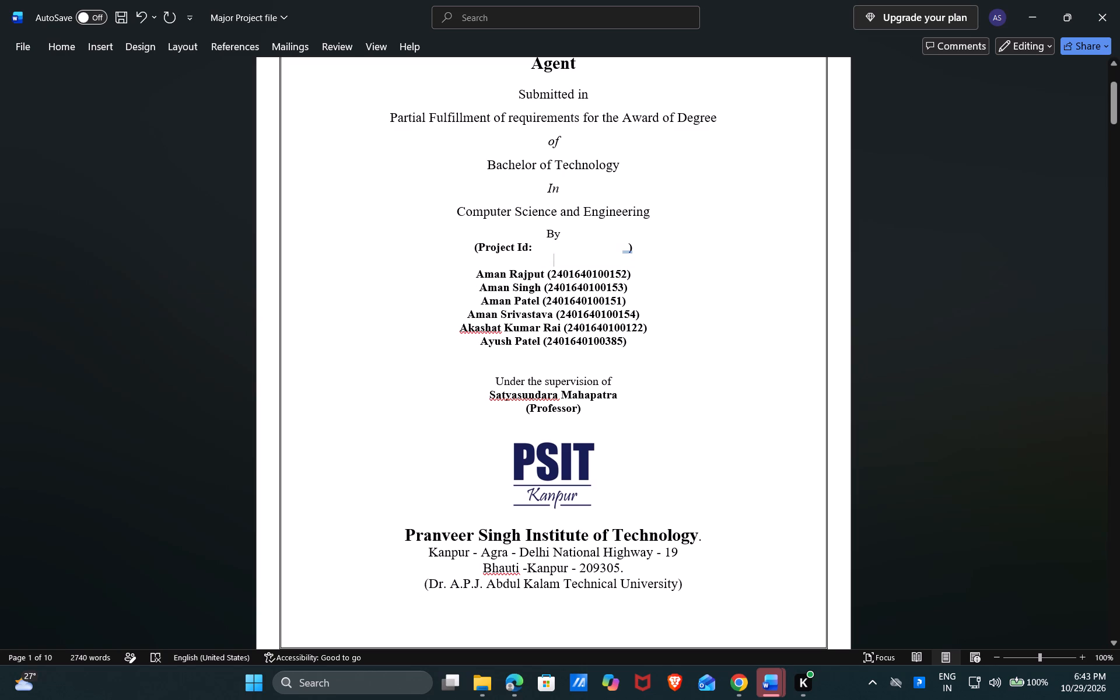
# Increase the font size of the project title on the cover page to 20.
pyautogui.scroll(1, 657, 379)
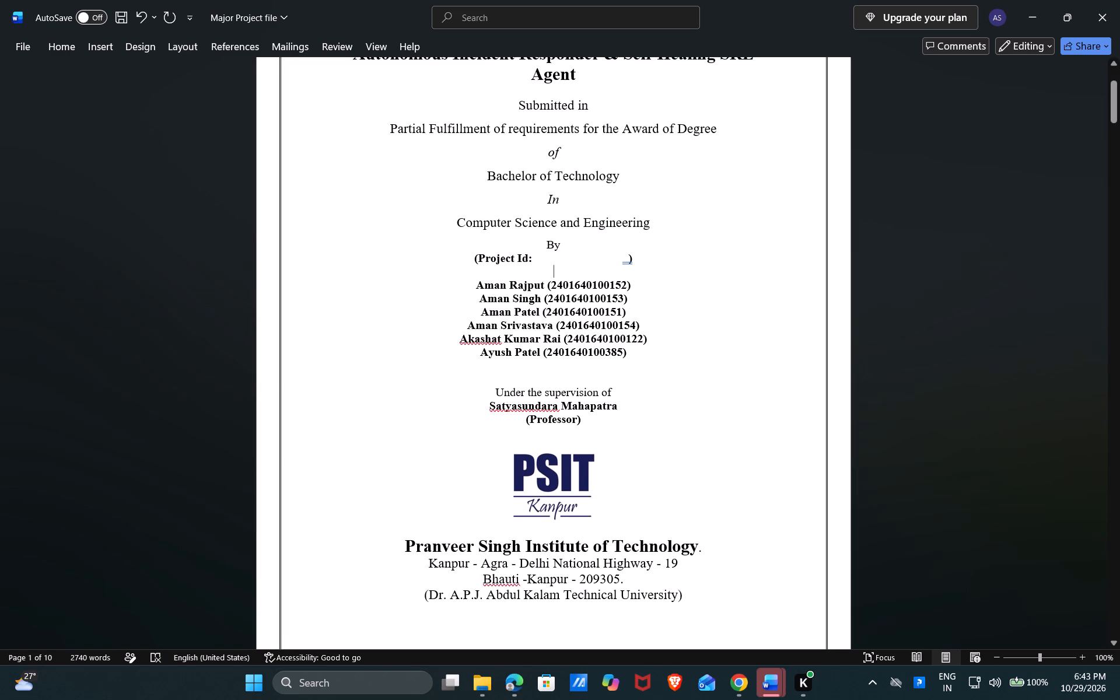
pyautogui.scroll(2, 619, 419)
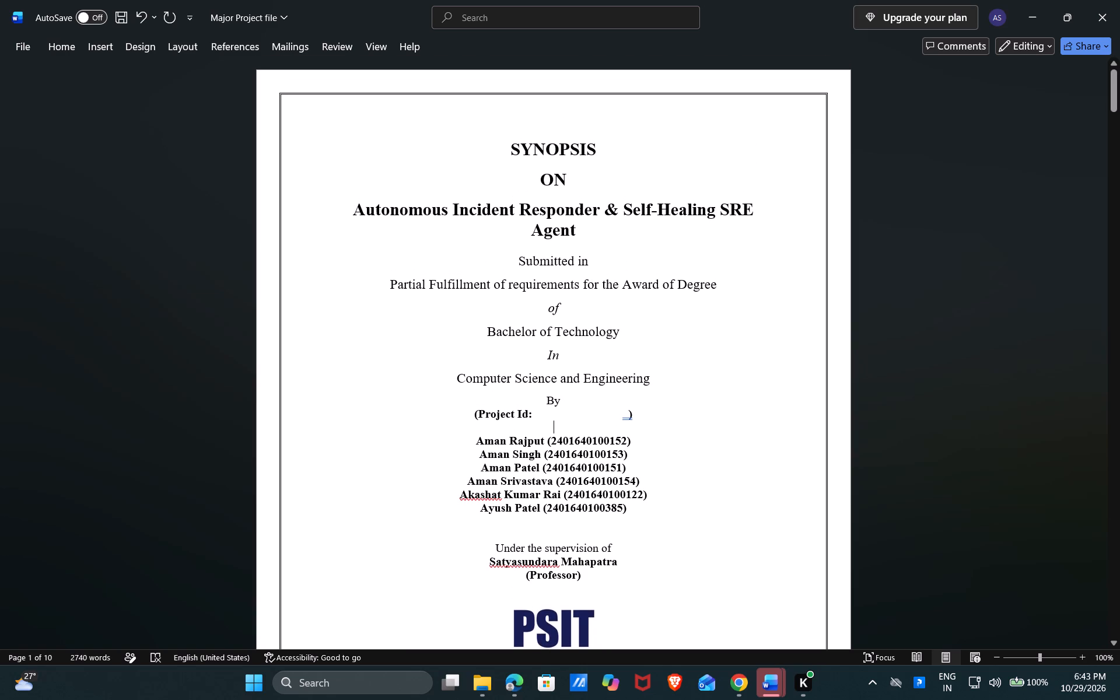
pyautogui.moveTo(587, 231); pyautogui.dragTo(370, 213)
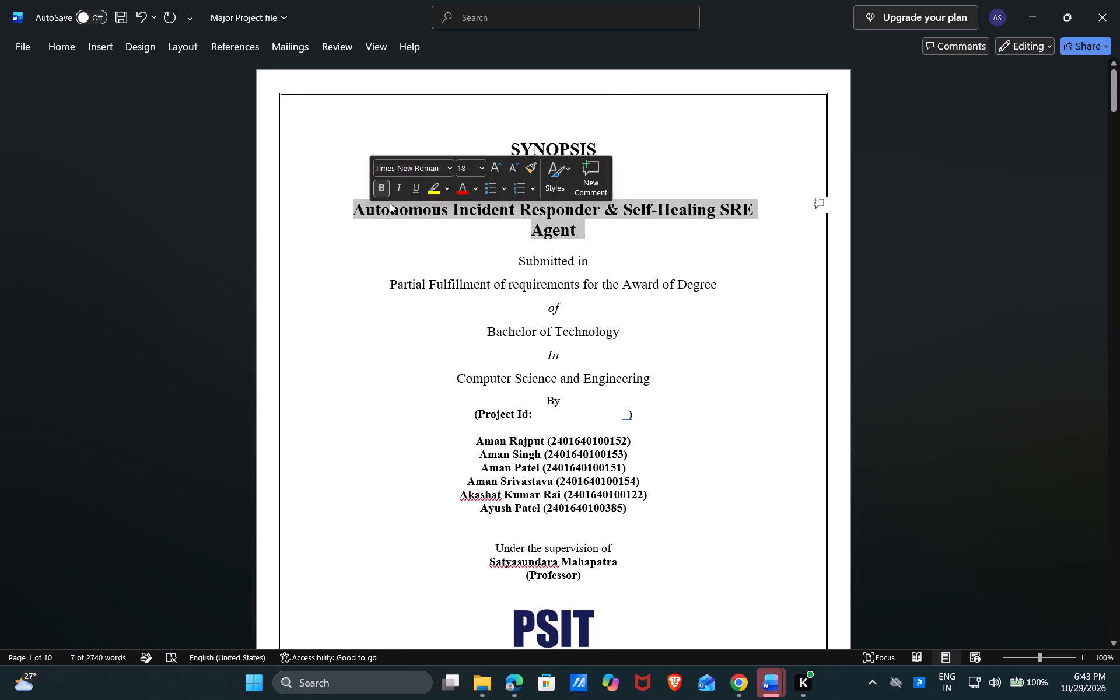
pyautogui.click(496, 169)
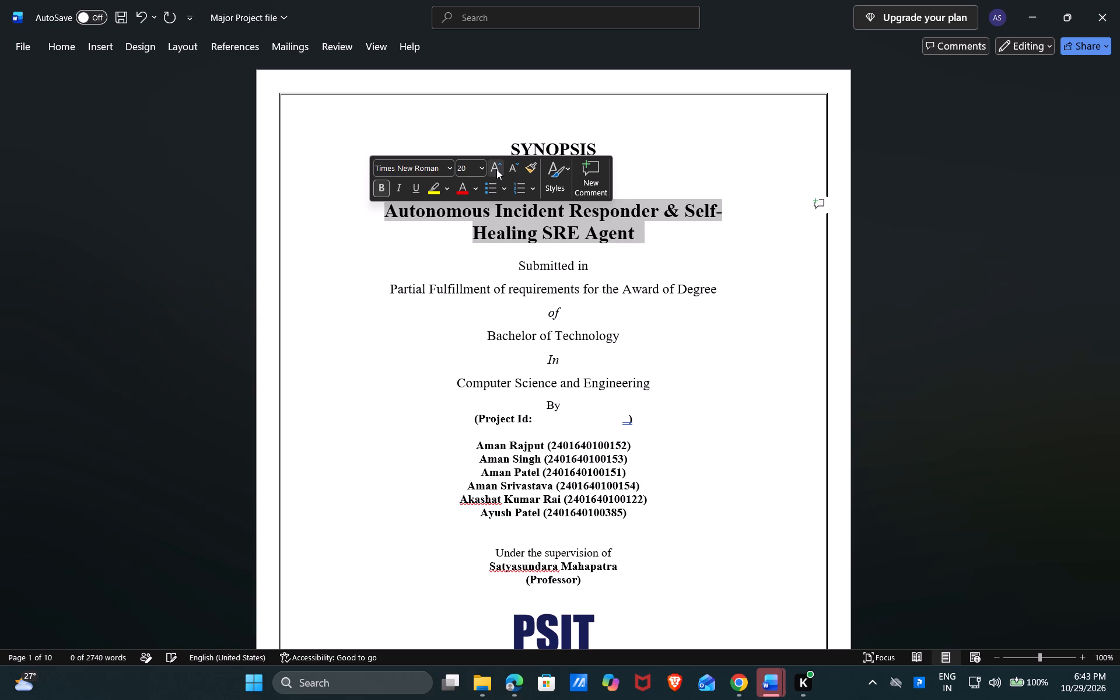
pyautogui.click(682, 249)
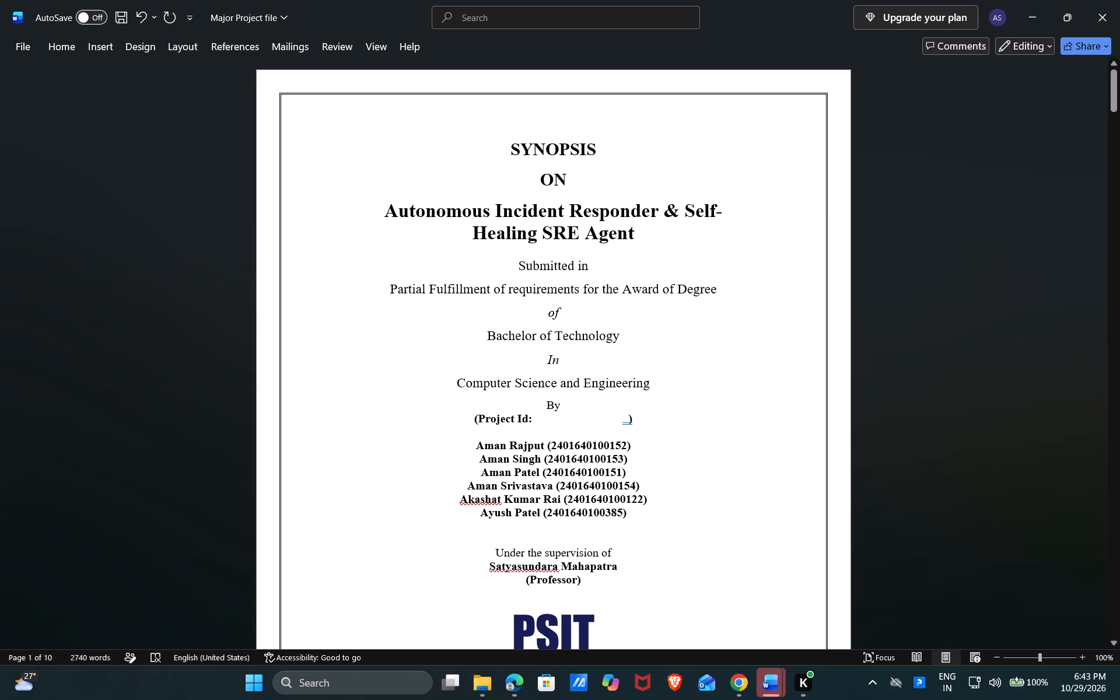
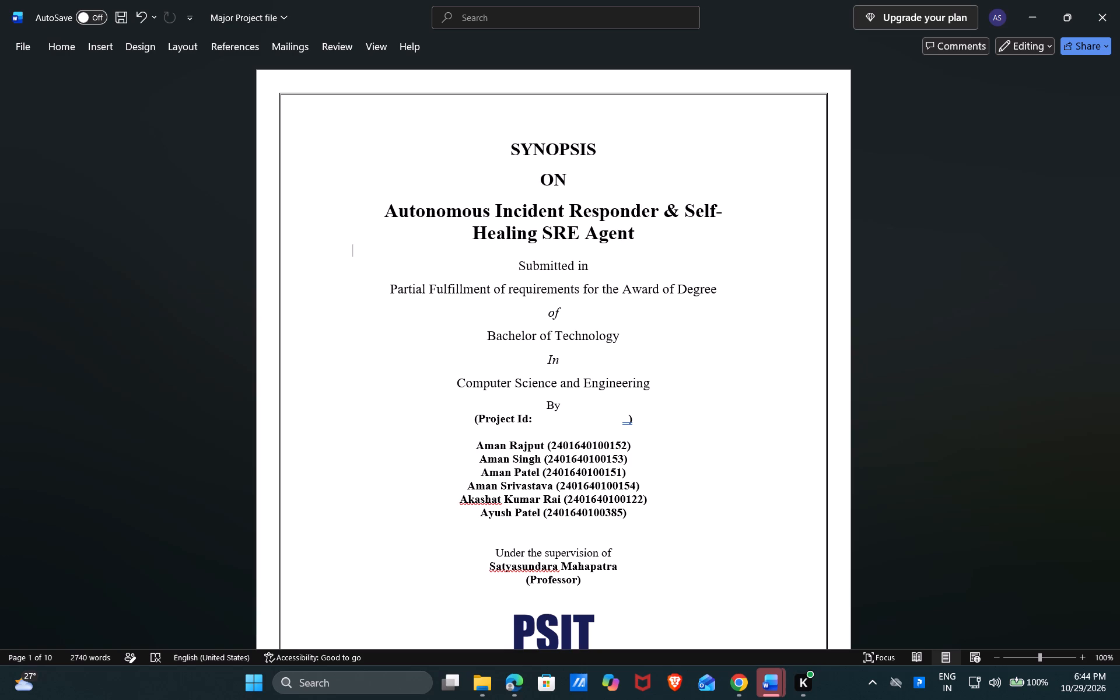
# Review the report from the cover page through the Tools and Technology section to check the page layout.
pyautogui.scroll(-1, 676, 236)
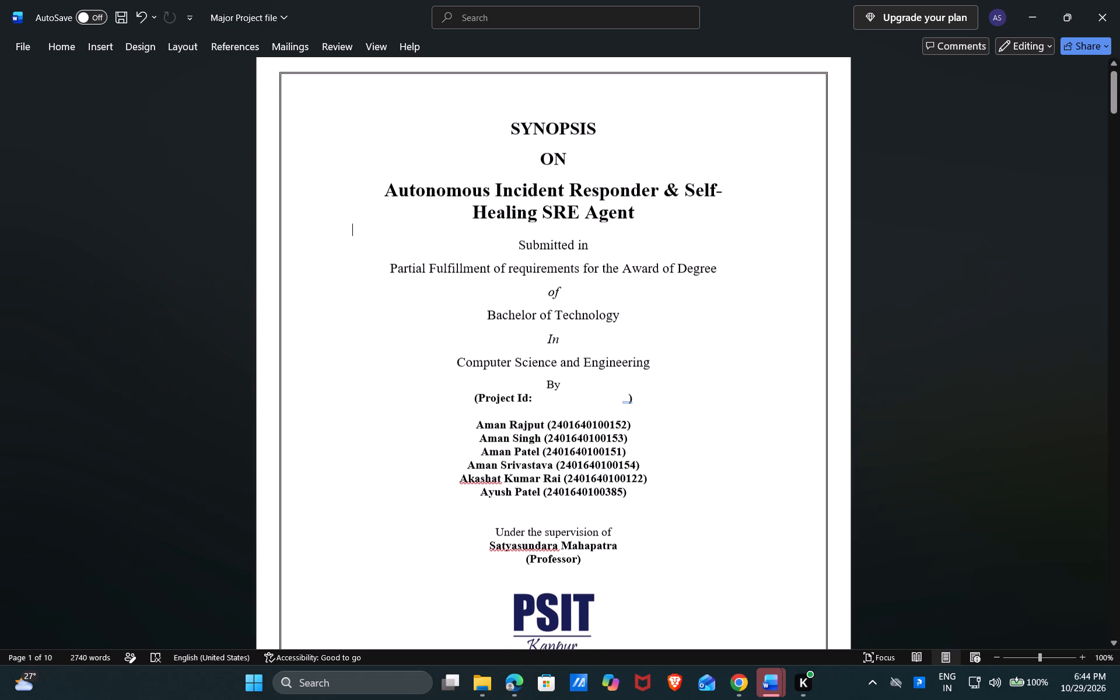
pyautogui.click(677, 188)
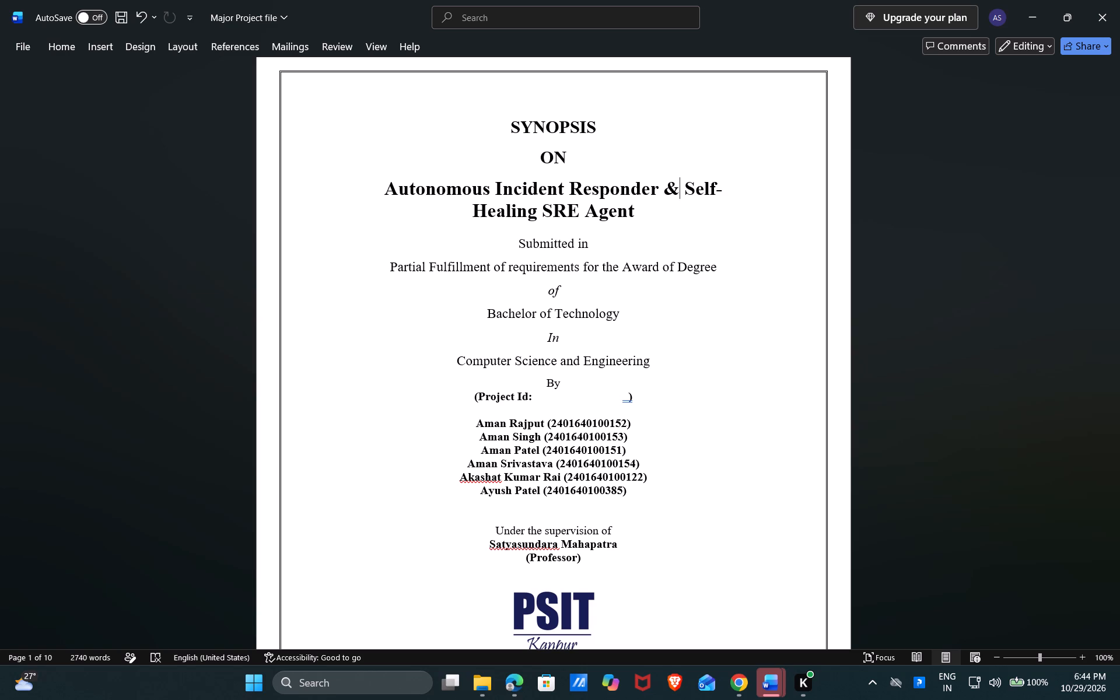
pyautogui.scroll(-1, 679, 236)
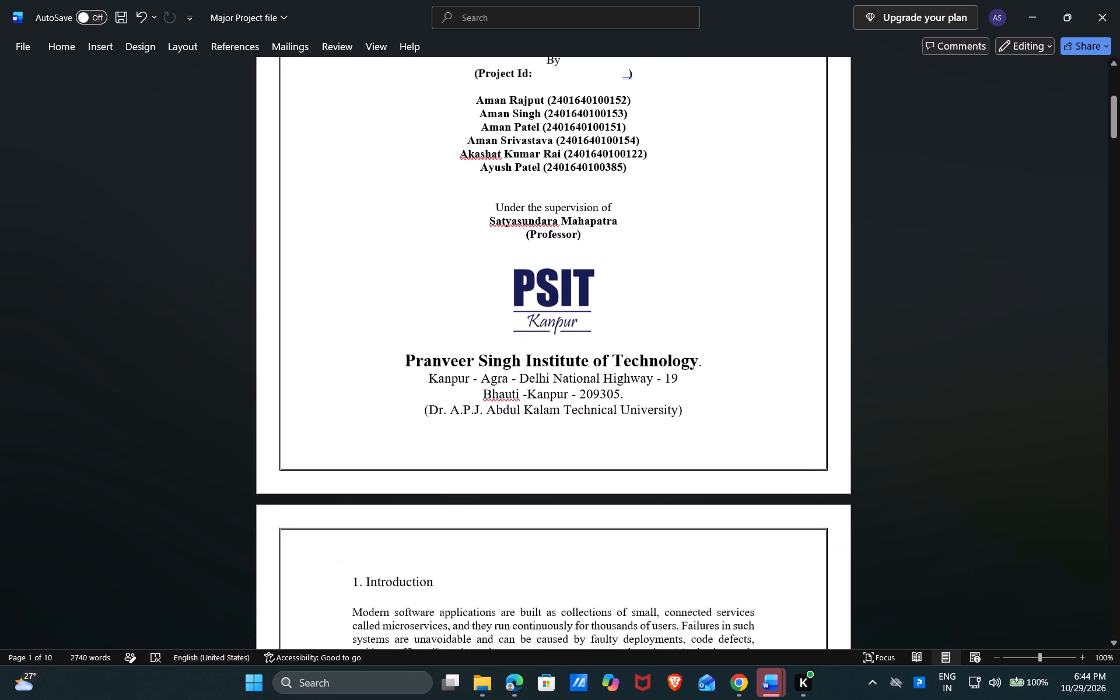
pyautogui.scroll(-1, 679, 236)
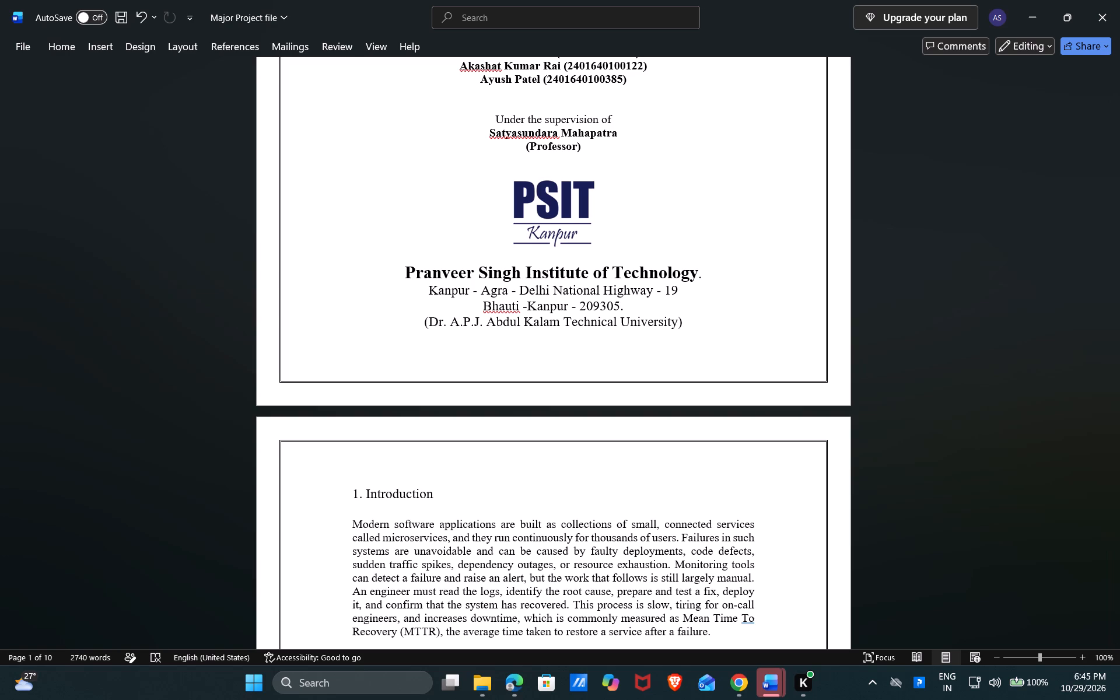
pyautogui.scroll(1, 679, 236)
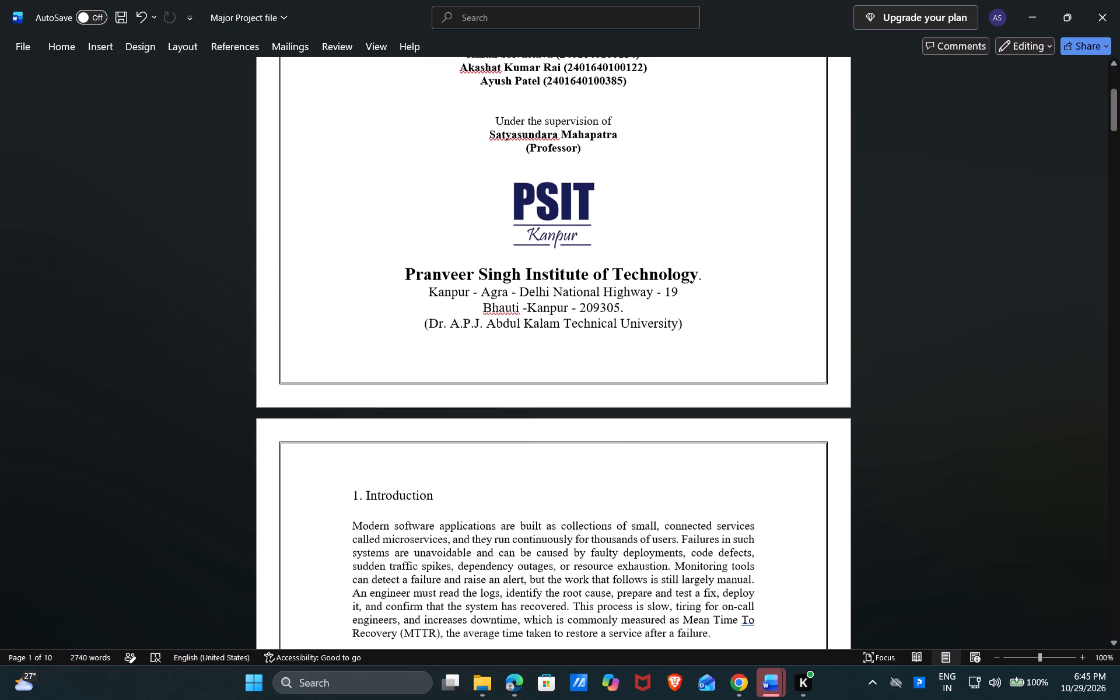
pyautogui.scroll(4, 679, 236)
pyautogui.scroll(-2, 679, 236)
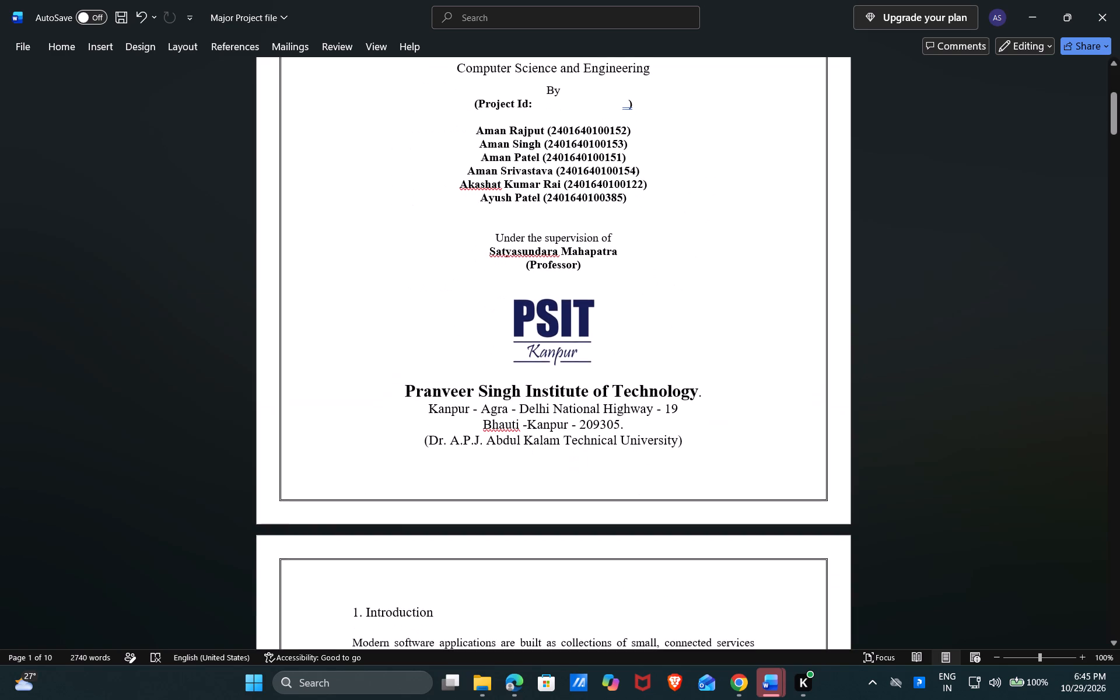
pyautogui.scroll(-1, 679, 236)
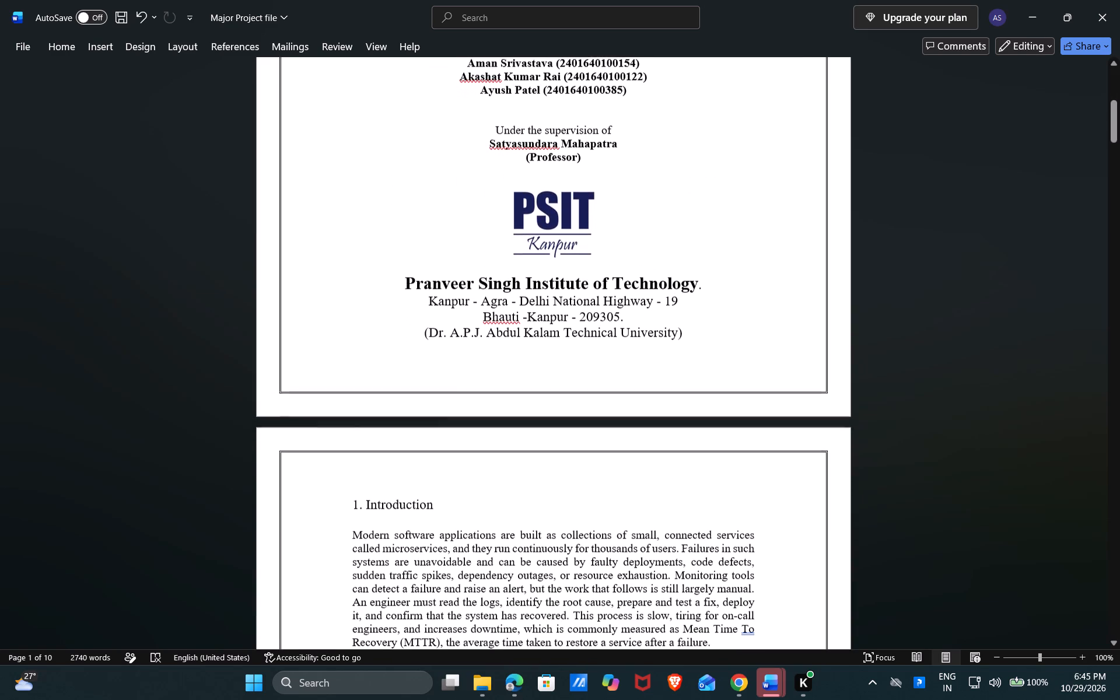
pyautogui.scroll(-1, 679, 236)
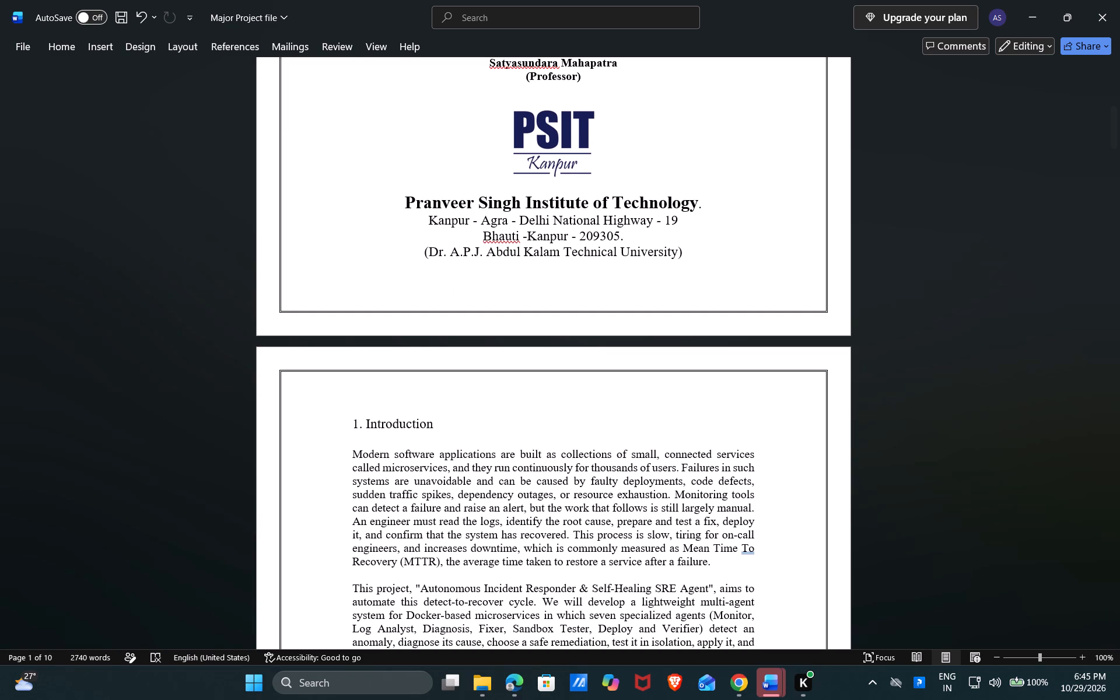
pyautogui.scroll(-2, 679, 236)
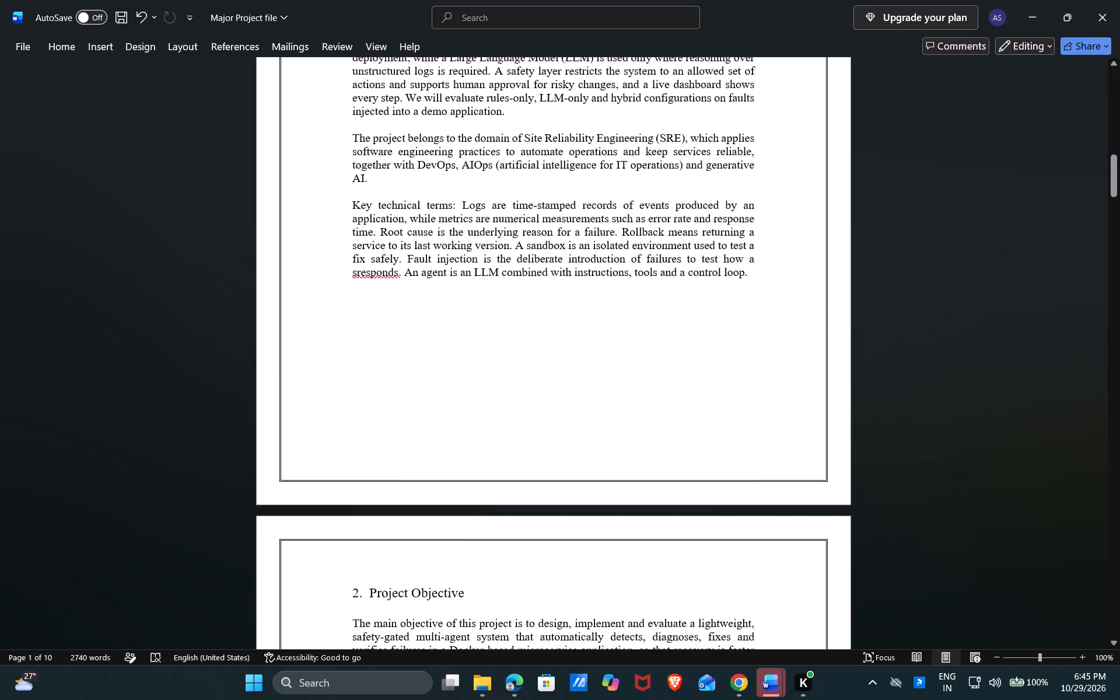
pyautogui.scroll(-3, 679, 236)
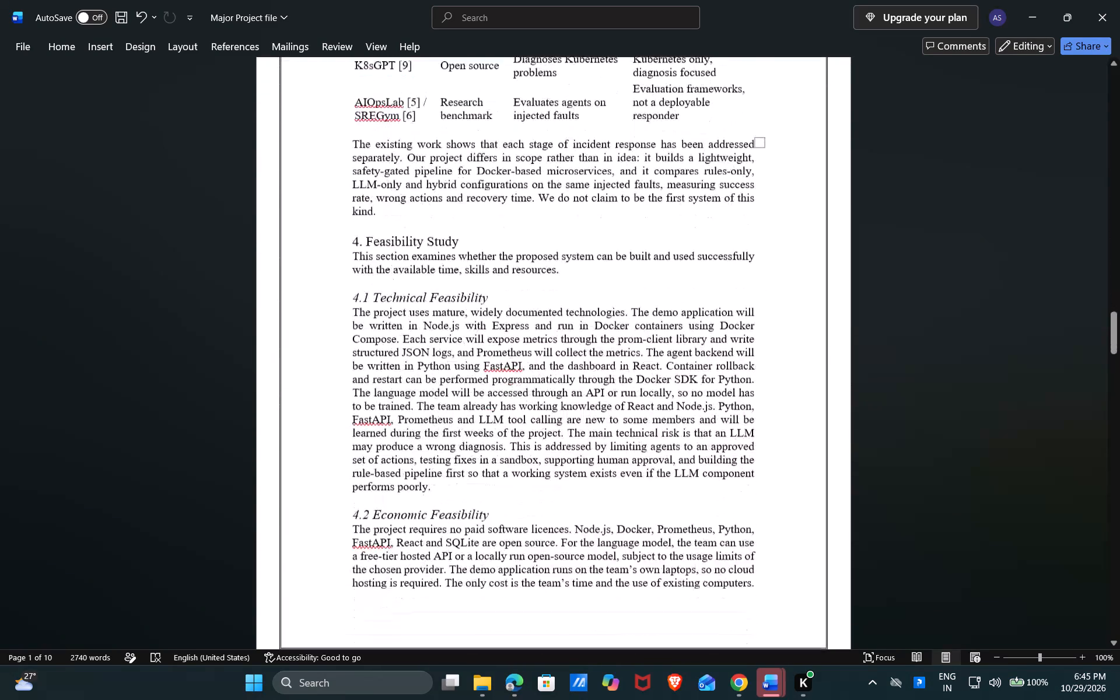
pyautogui.scroll(-4, 679, 236)
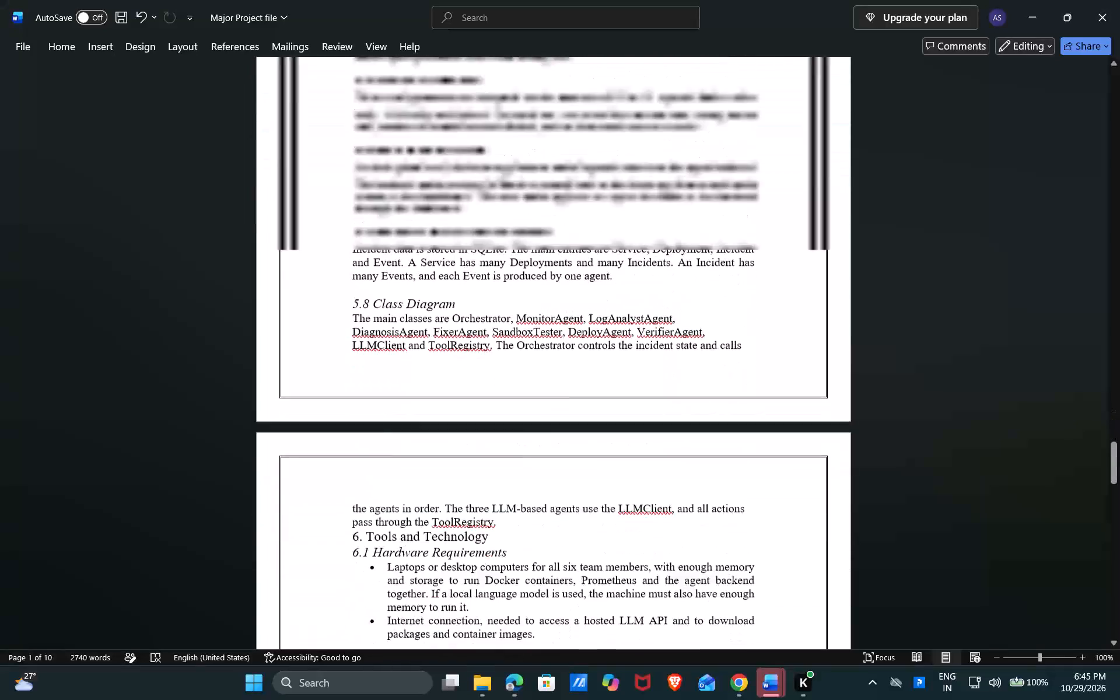
pyautogui.scroll(-1, 679, 236)
pyautogui.scroll(5, 679, 236)
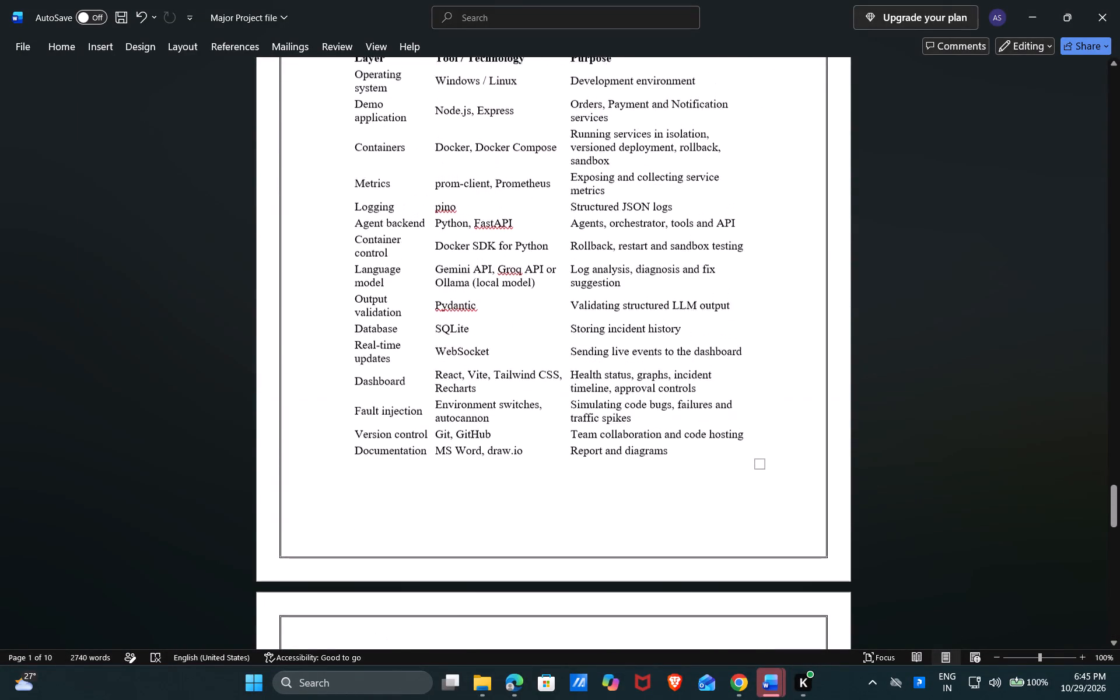
pyautogui.scroll(1, 679, 236)
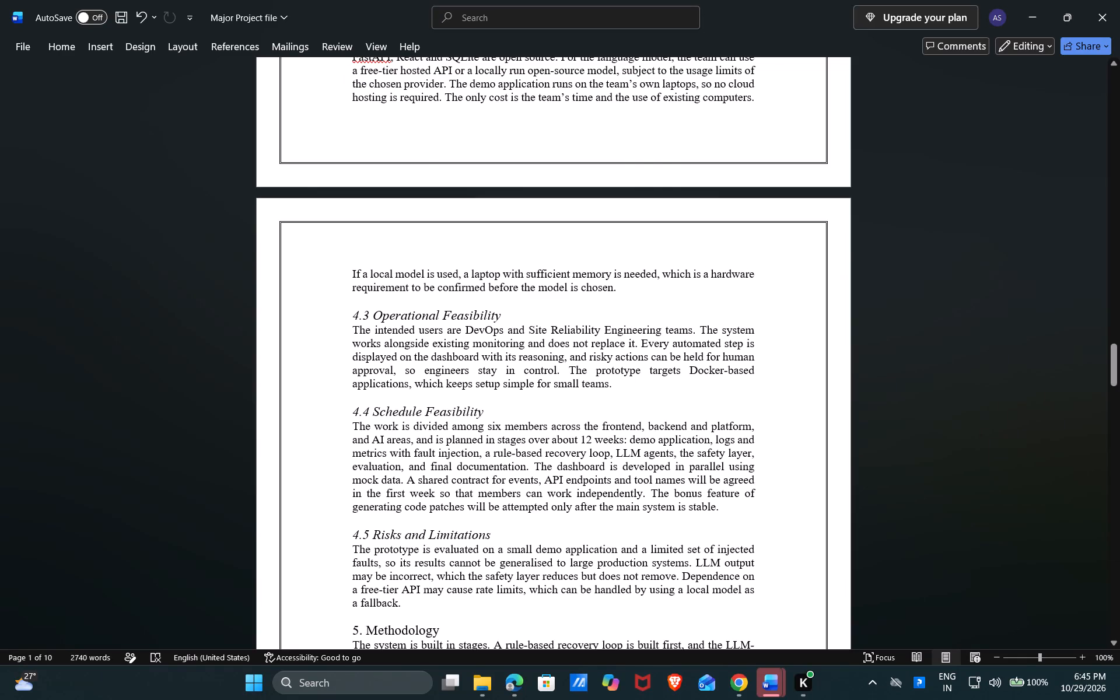
pyautogui.scroll(4, 668, 271)
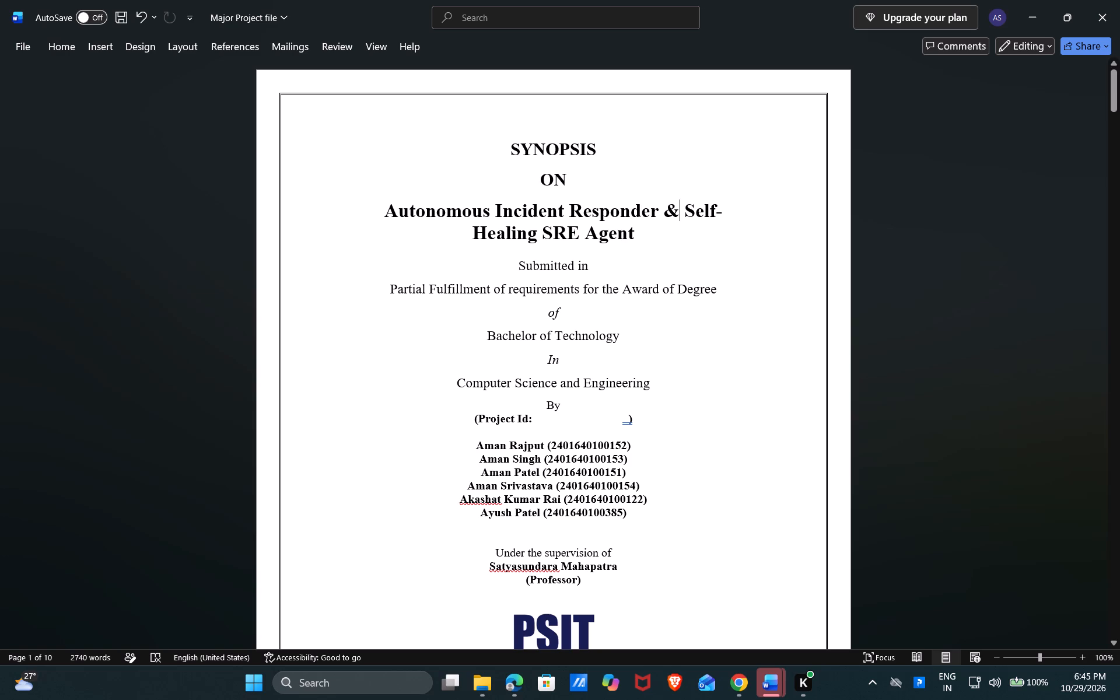
pyautogui.scroll(-1, 637, 401)
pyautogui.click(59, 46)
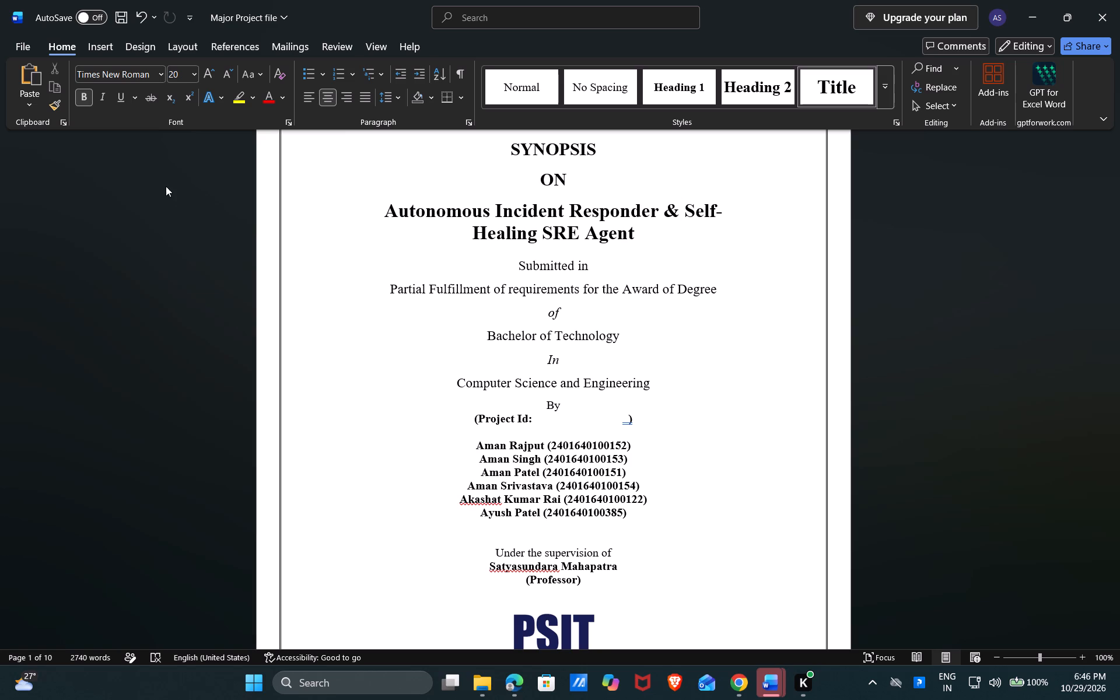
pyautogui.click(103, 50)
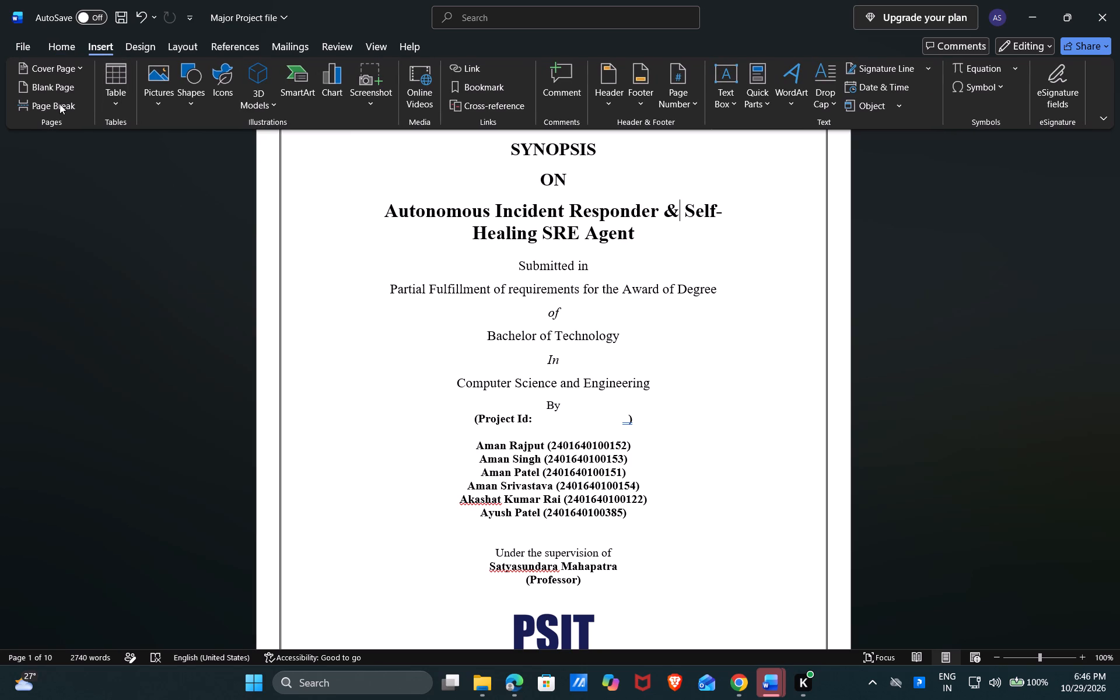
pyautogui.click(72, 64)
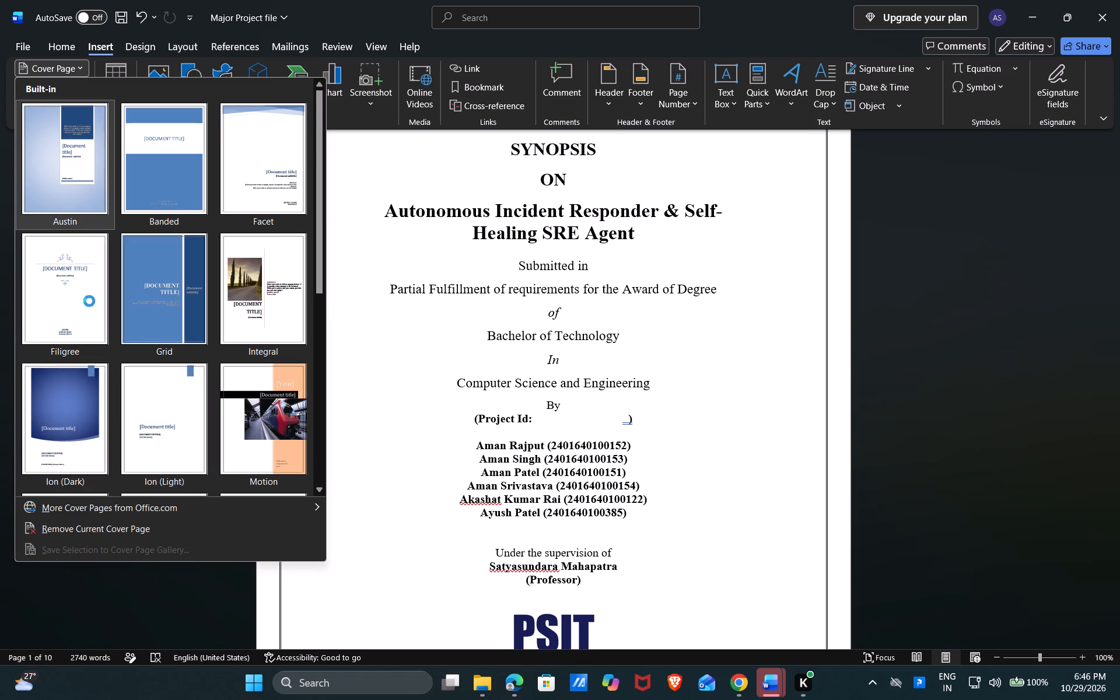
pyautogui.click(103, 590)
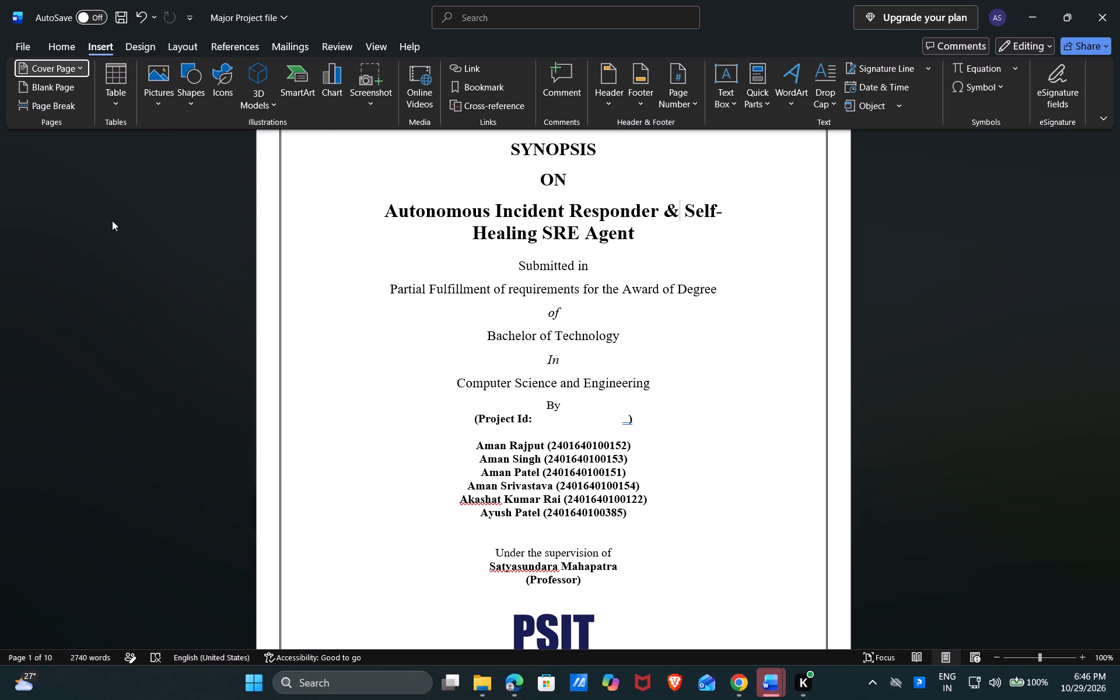
# Set the page margins to the Normal preset, 2.54 cm on all four sides.
pyautogui.click(176, 42)
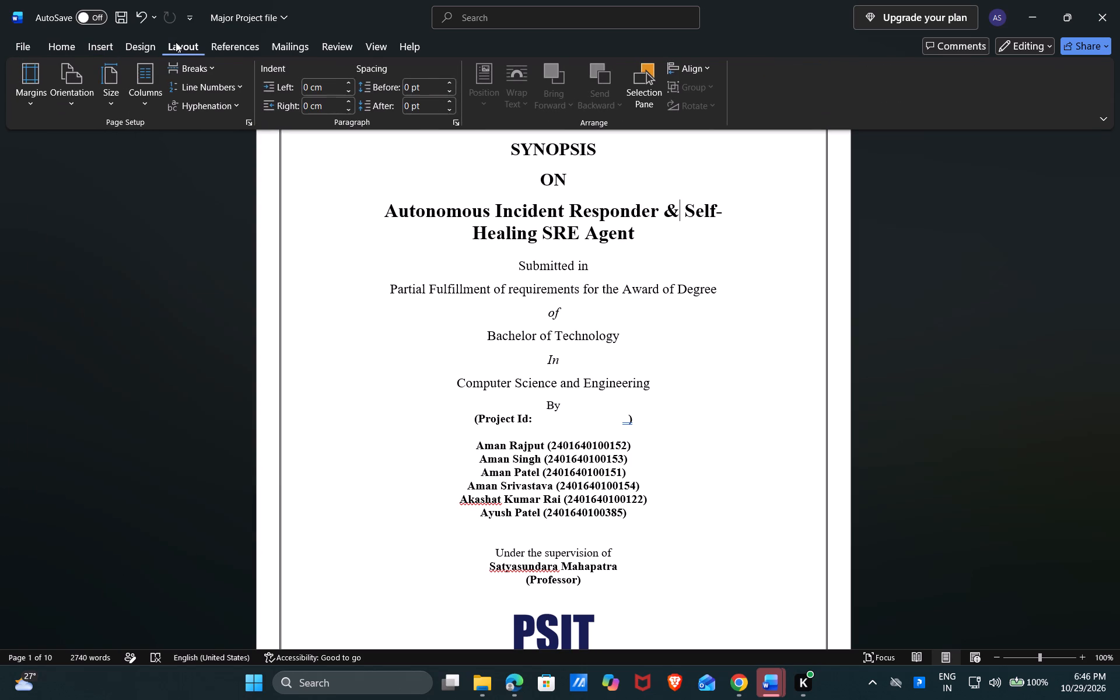
pyautogui.click(31, 90)
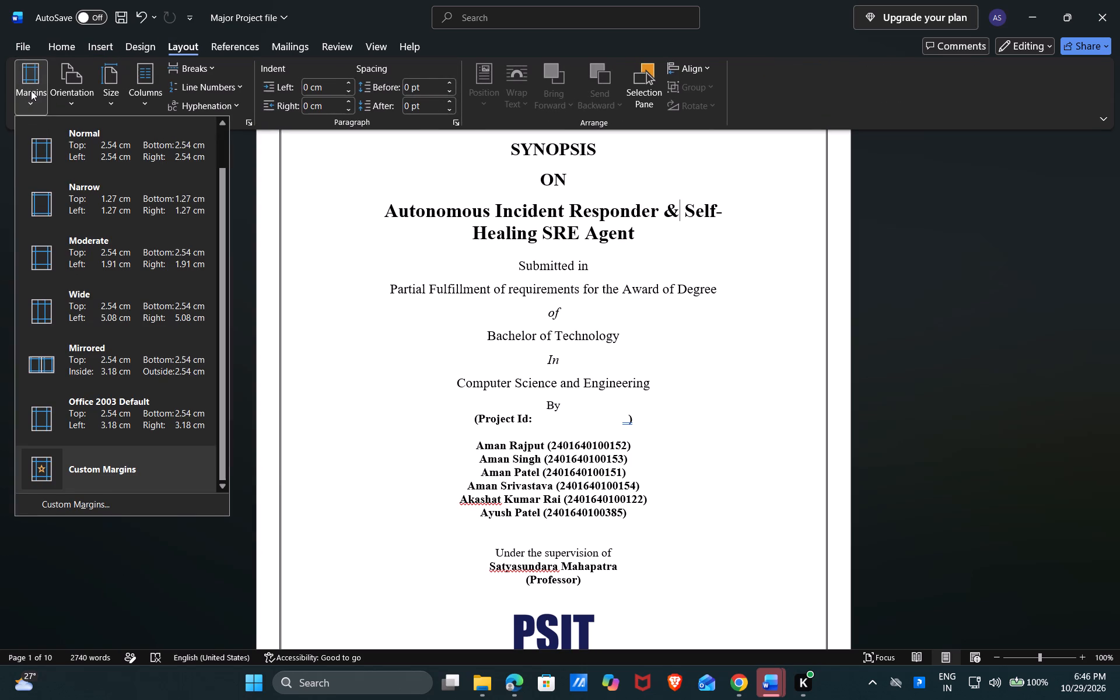
pyautogui.click(133, 157)
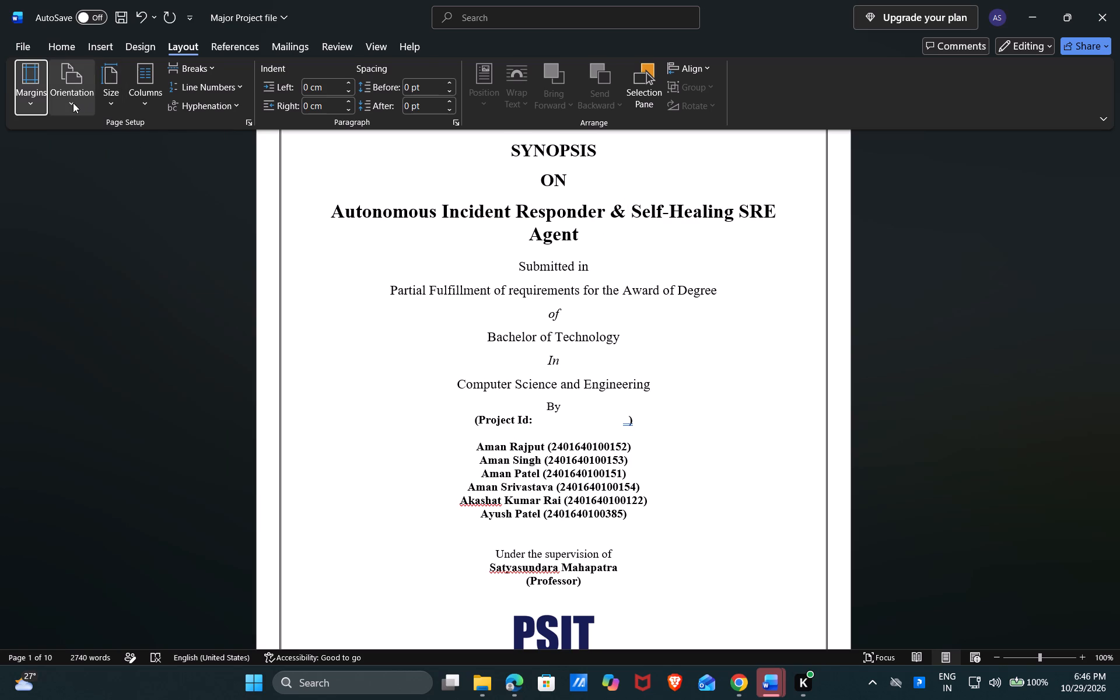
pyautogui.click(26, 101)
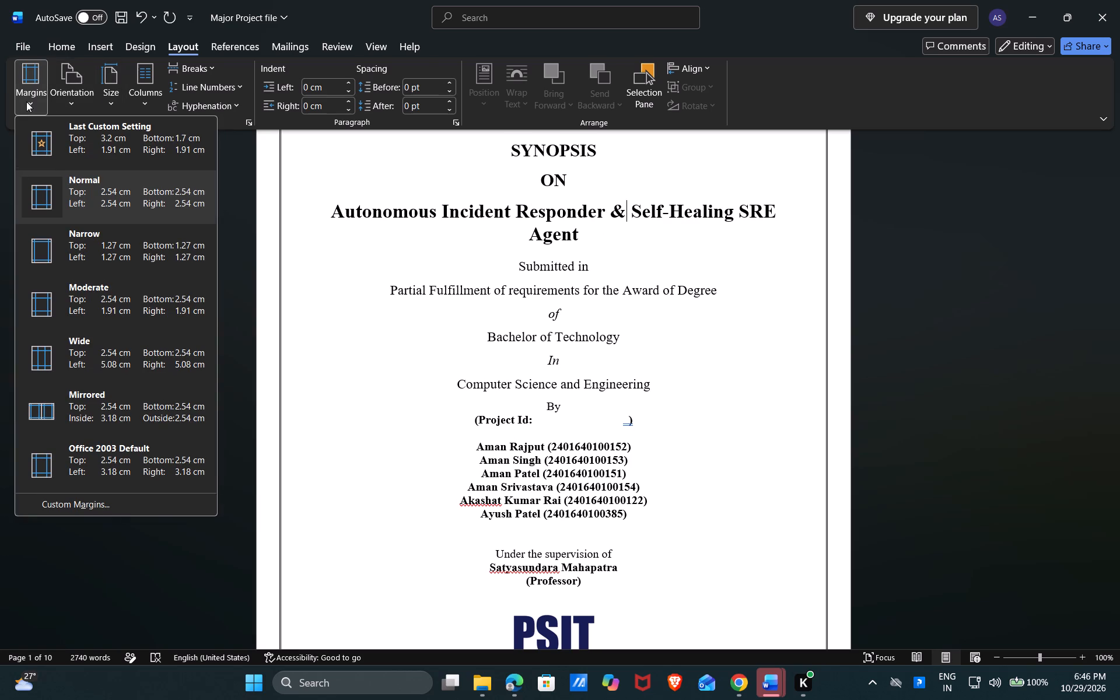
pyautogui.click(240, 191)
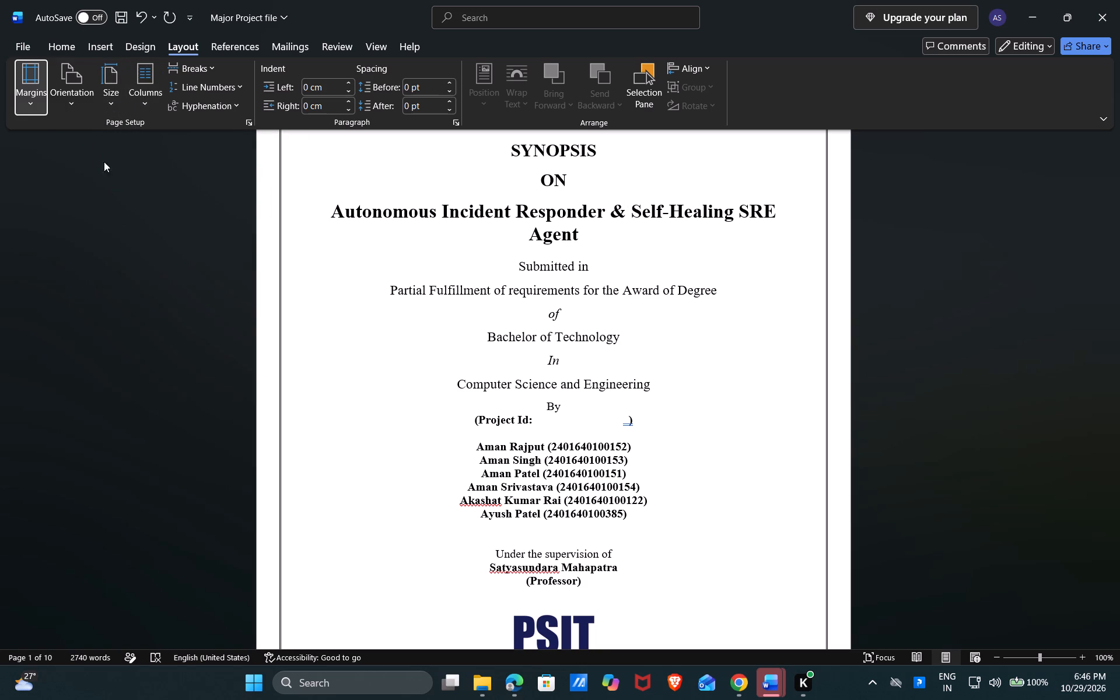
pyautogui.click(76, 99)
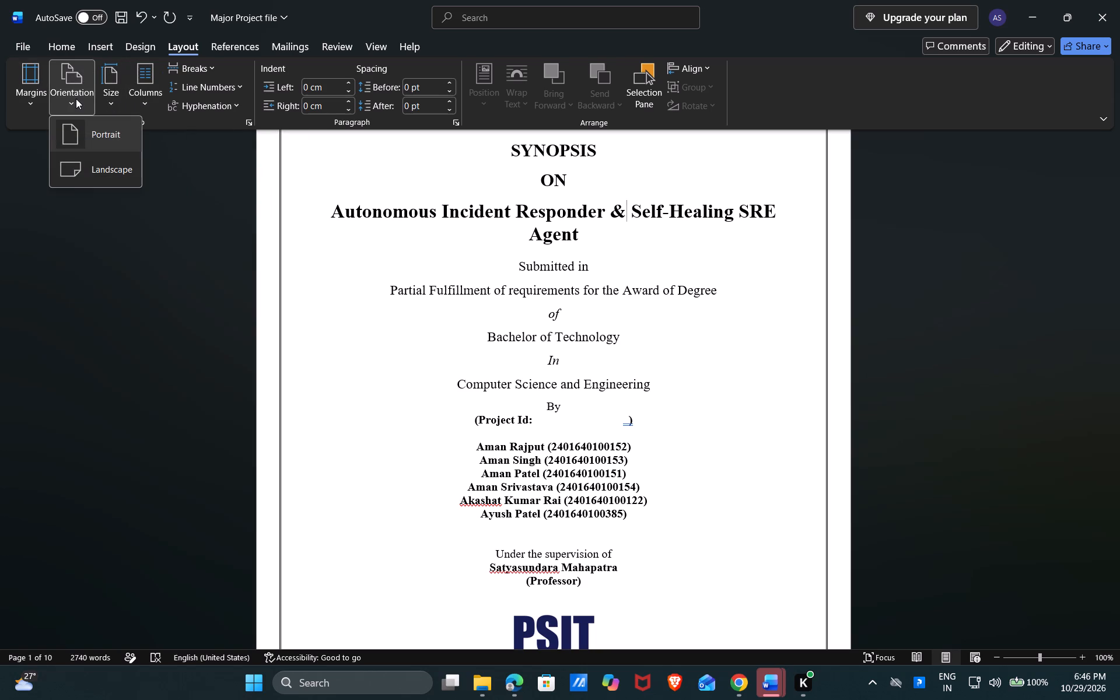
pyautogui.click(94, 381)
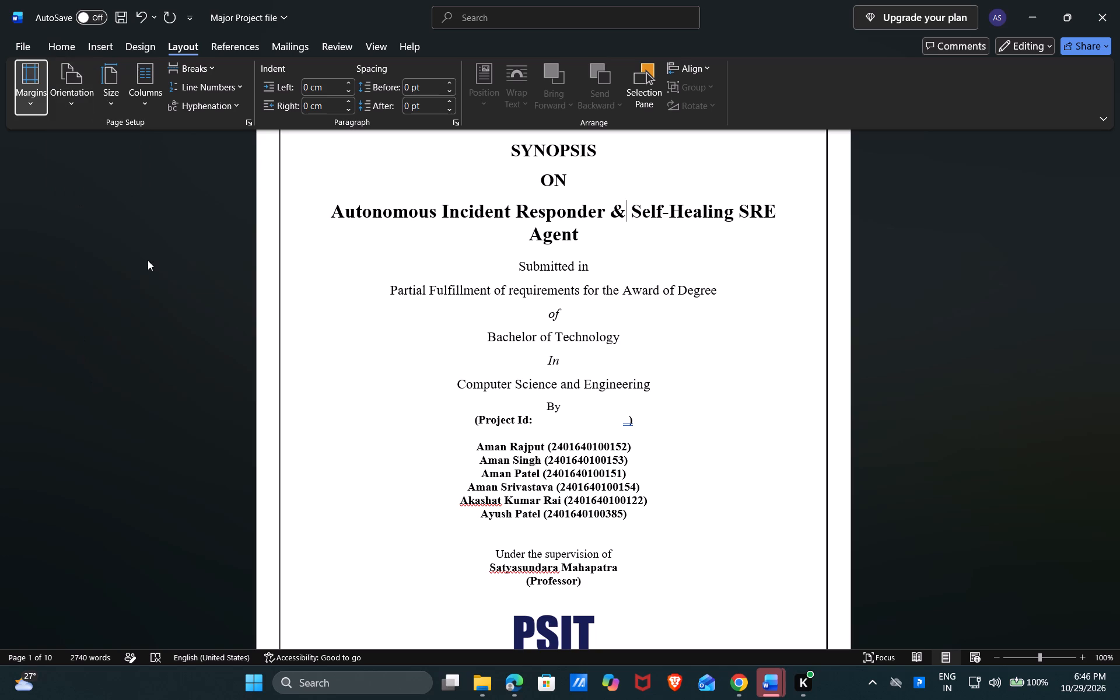
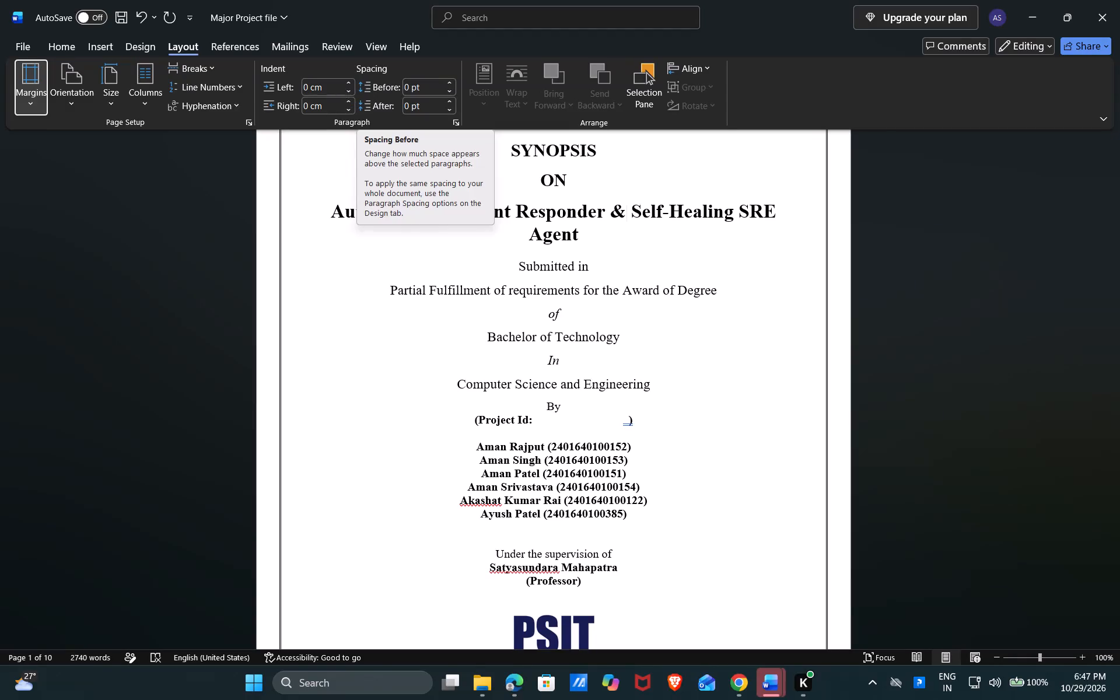
# Set the left indent of the cover page's project title paragraph to 1.5 cm.
pyautogui.click(352, 91)
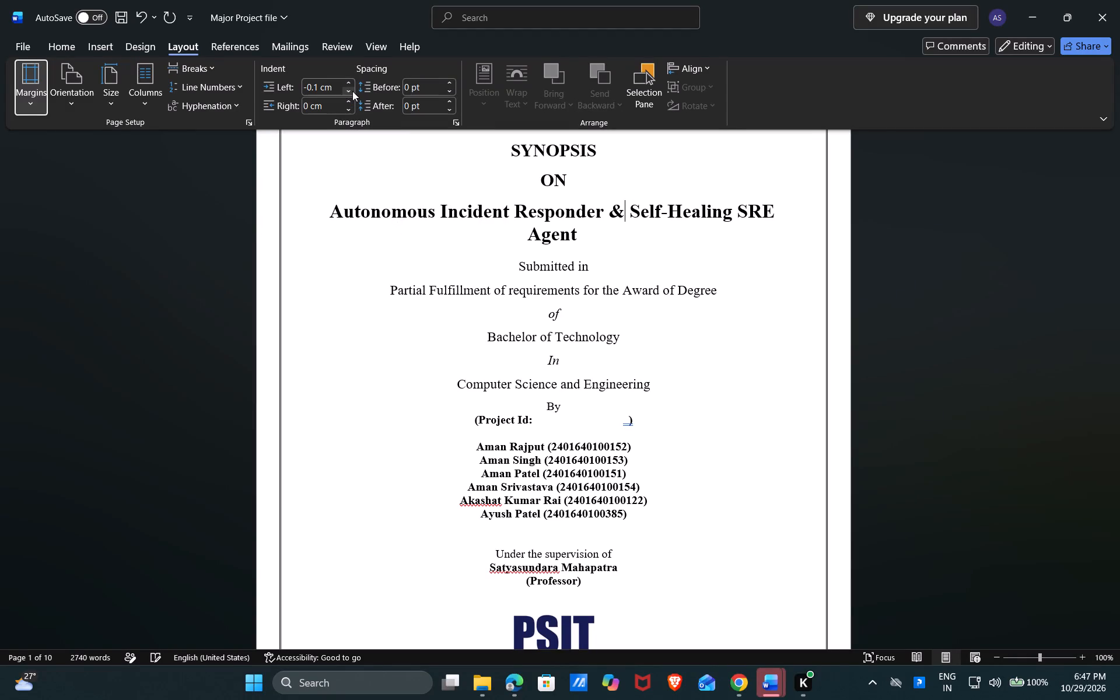
pyautogui.click(352, 91)
pyautogui.tripleClick(348, 82)
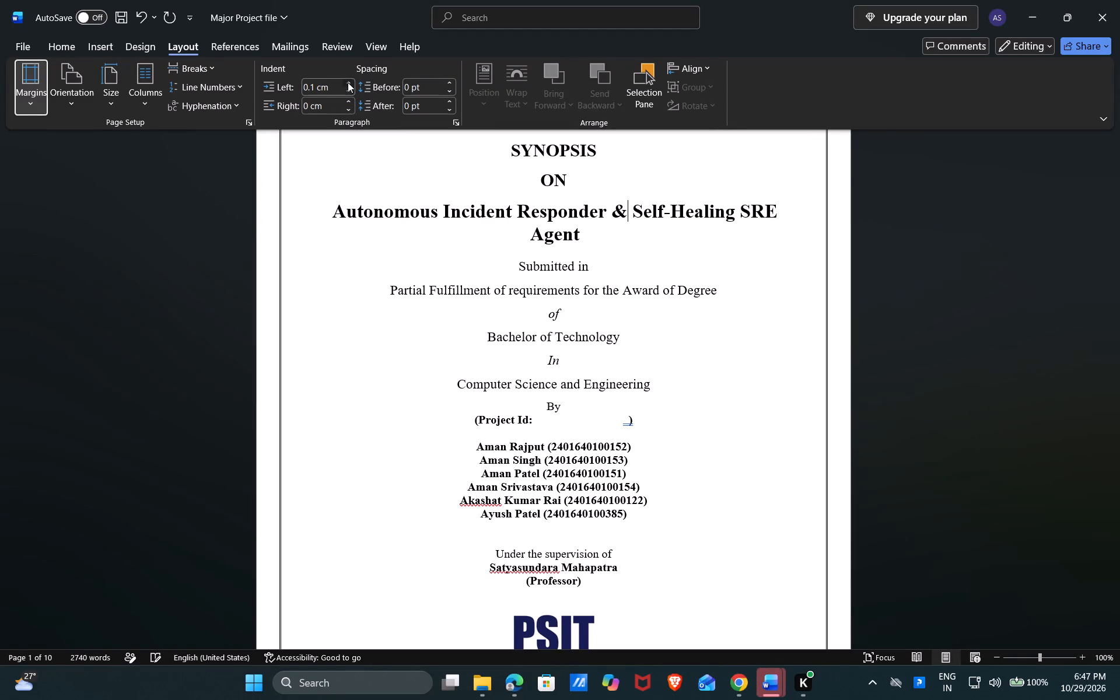
pyautogui.click(348, 82)
pyautogui.tripleClick(348, 82)
pyautogui.doubleClick(348, 82)
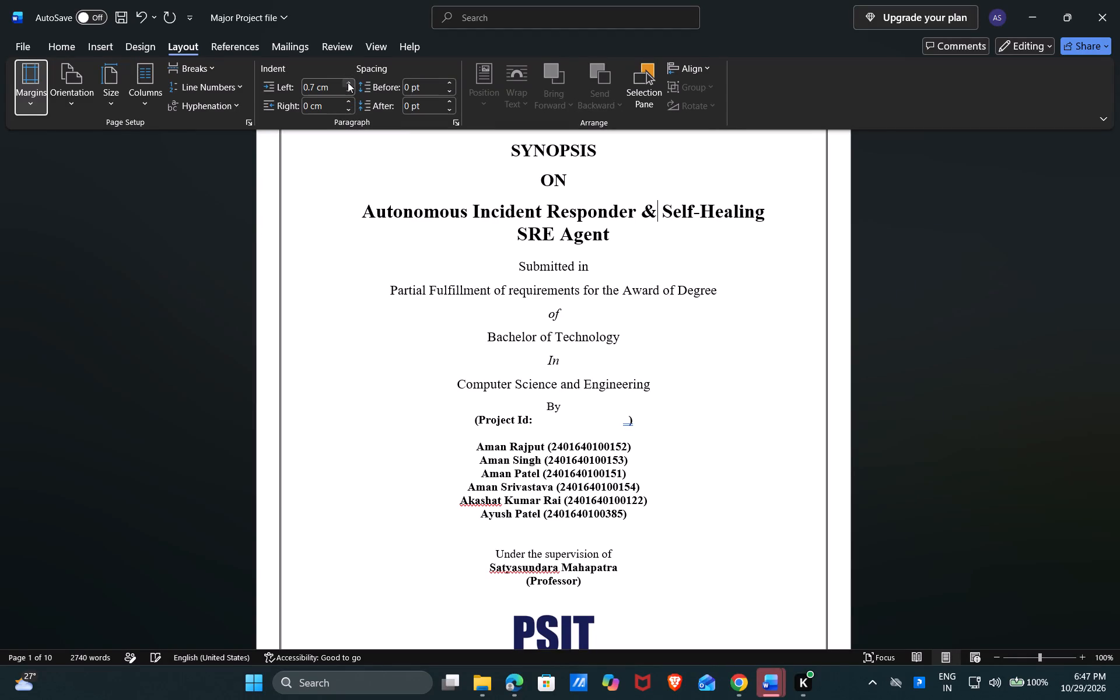
pyautogui.click(348, 82)
pyautogui.click(348, 82)
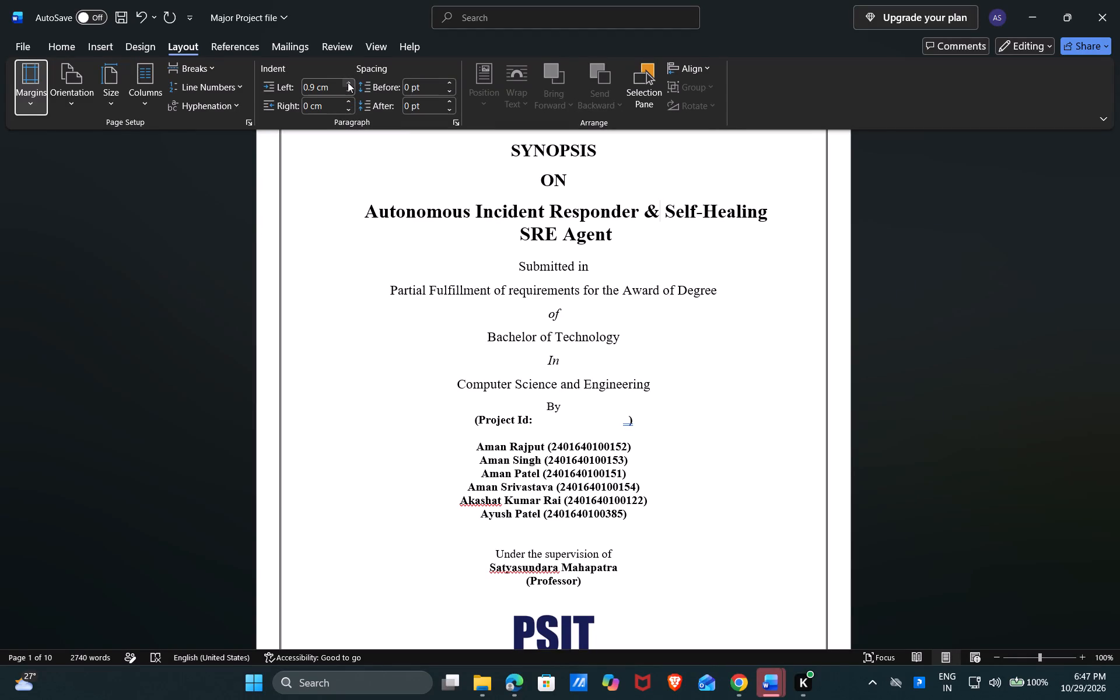
pyautogui.doubleClick(348, 82)
pyautogui.click(348, 82)
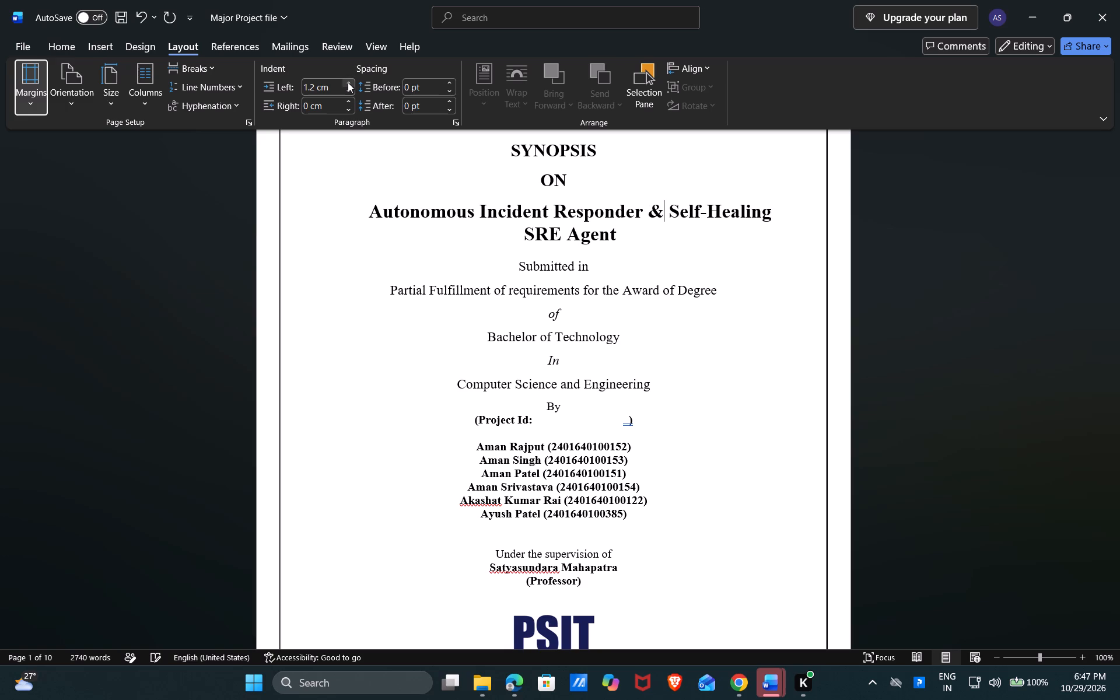
pyautogui.click(348, 82)
pyautogui.click(348, 82)
pyautogui.click(348, 82)
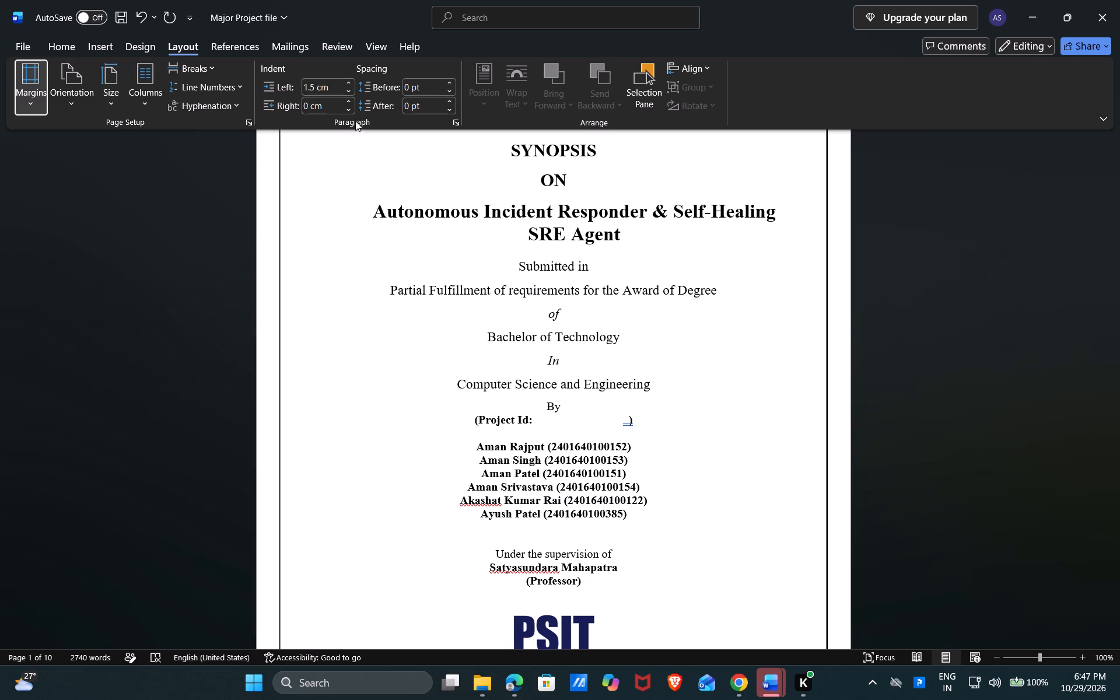
# Set the right indent of the cover page's project title paragraph to 1.5 cm.
pyautogui.tripleClick(350, 101)
pyautogui.tripleClick(350, 101)
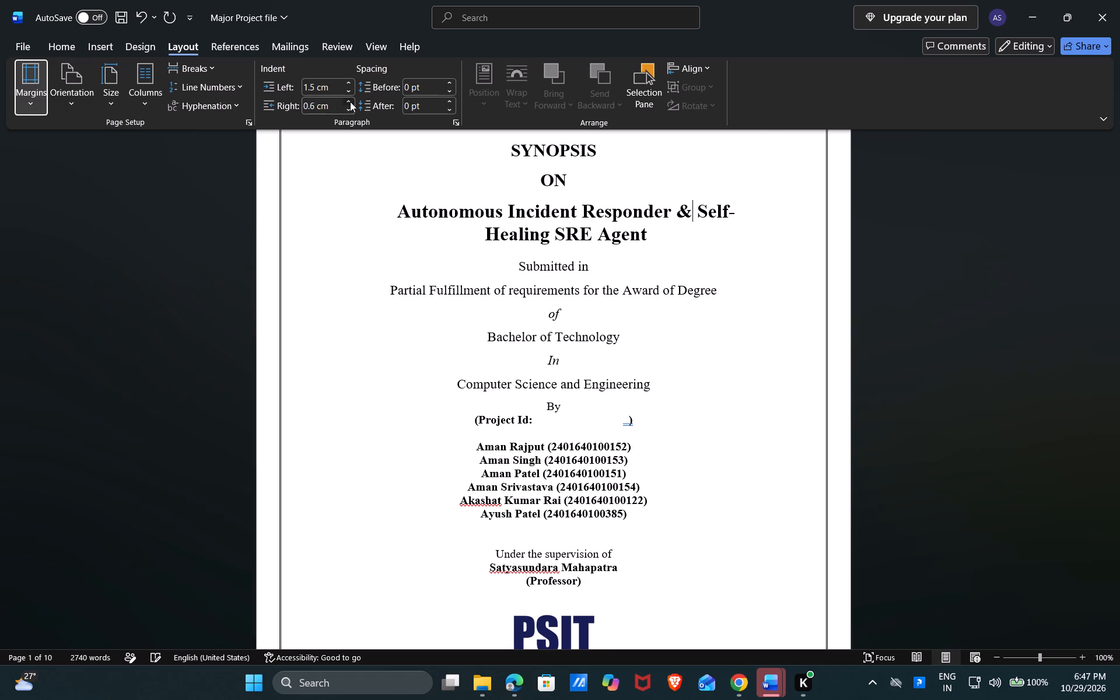
pyautogui.tripleClick(350, 101)
pyautogui.tripleClick(350, 101)
pyautogui.tripleClick(350, 101)
pyautogui.doubleClick(350, 101)
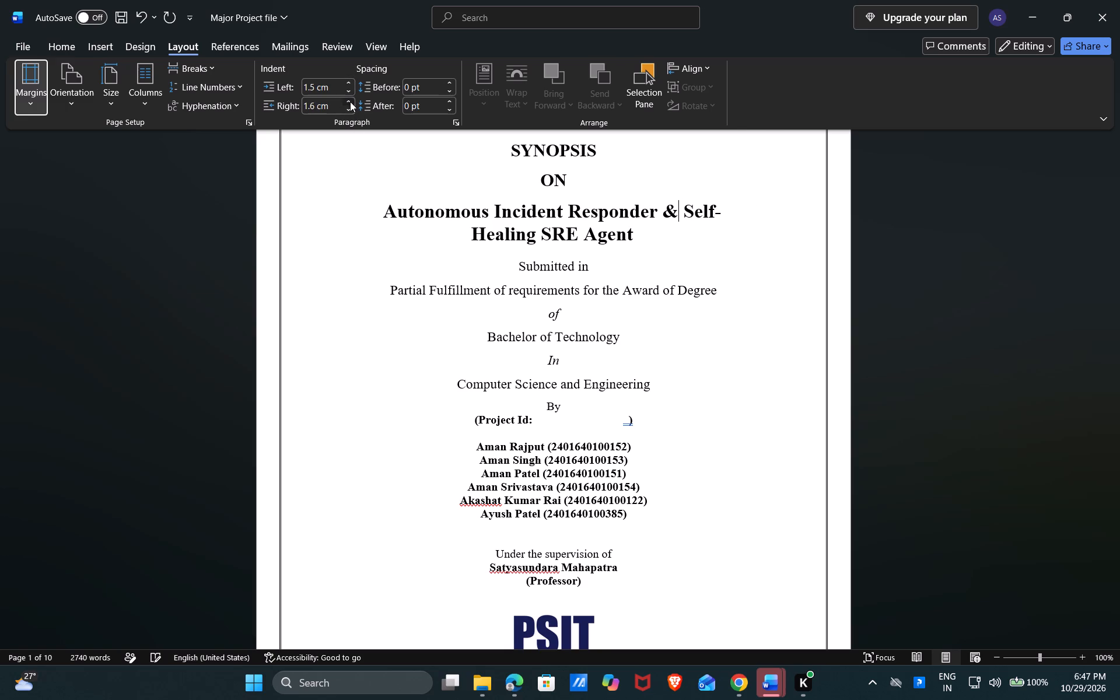
pyautogui.doubleClick(348, 107)
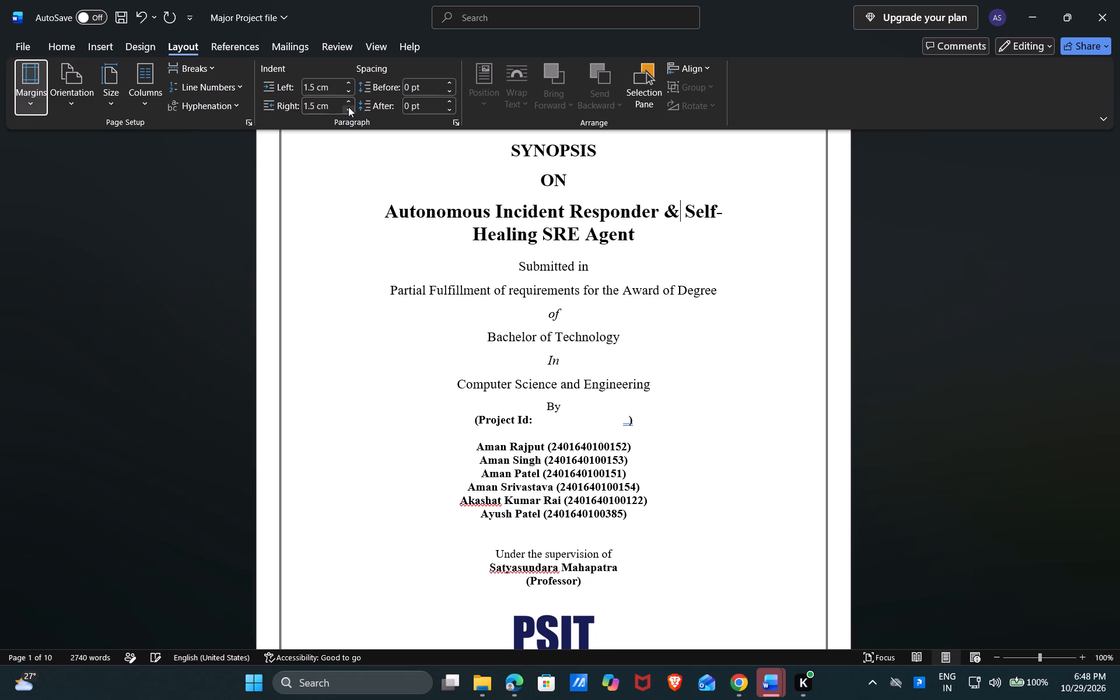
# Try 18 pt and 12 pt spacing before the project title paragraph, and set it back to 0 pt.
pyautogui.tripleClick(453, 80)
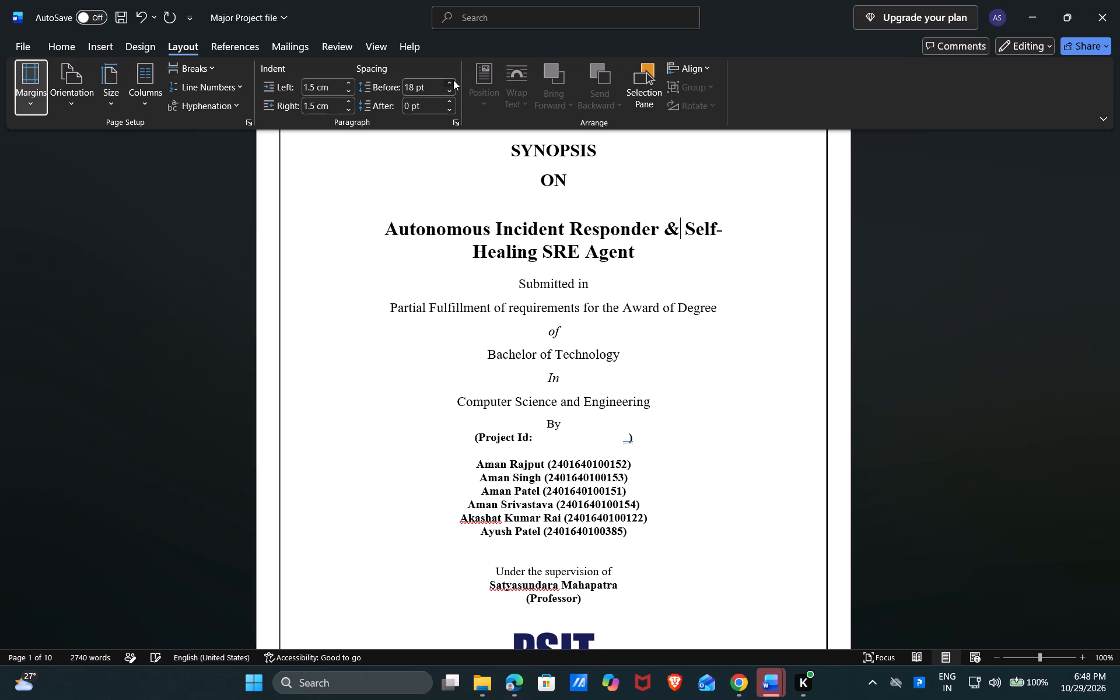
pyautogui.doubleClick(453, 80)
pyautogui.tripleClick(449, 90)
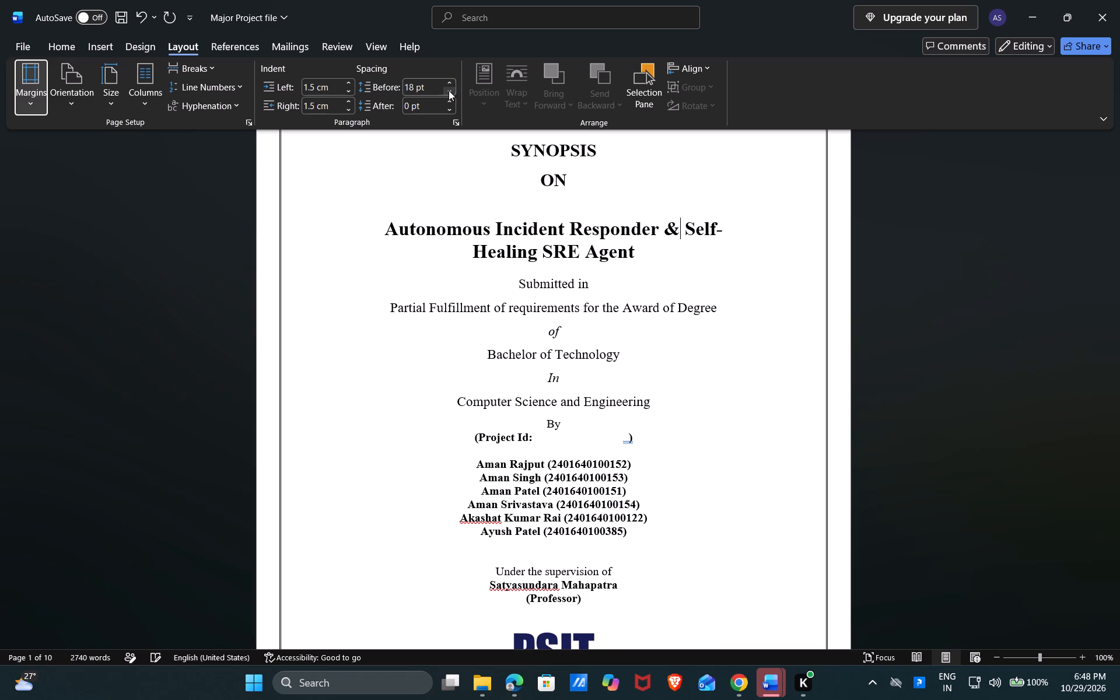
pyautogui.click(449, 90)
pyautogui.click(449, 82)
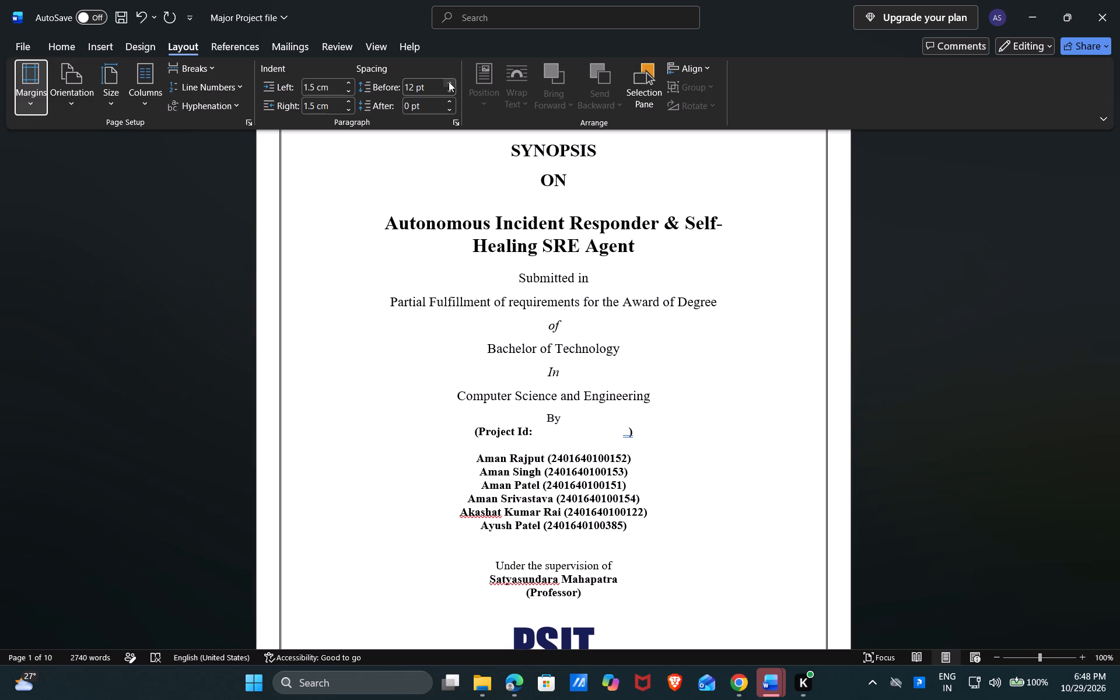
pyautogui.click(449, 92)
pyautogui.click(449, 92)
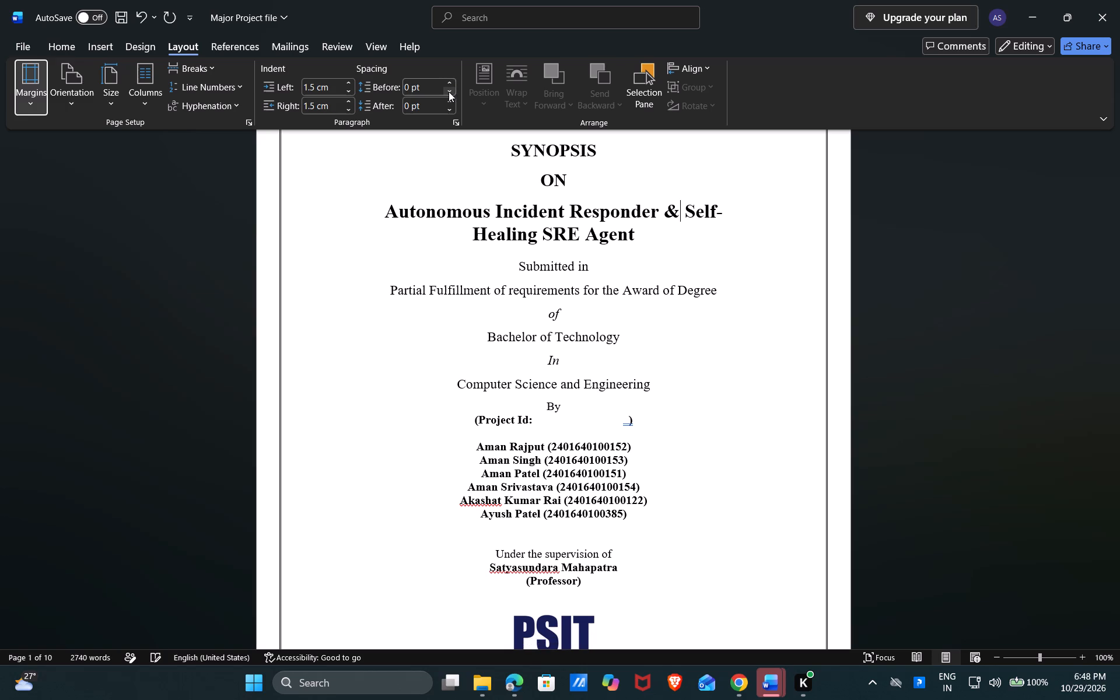
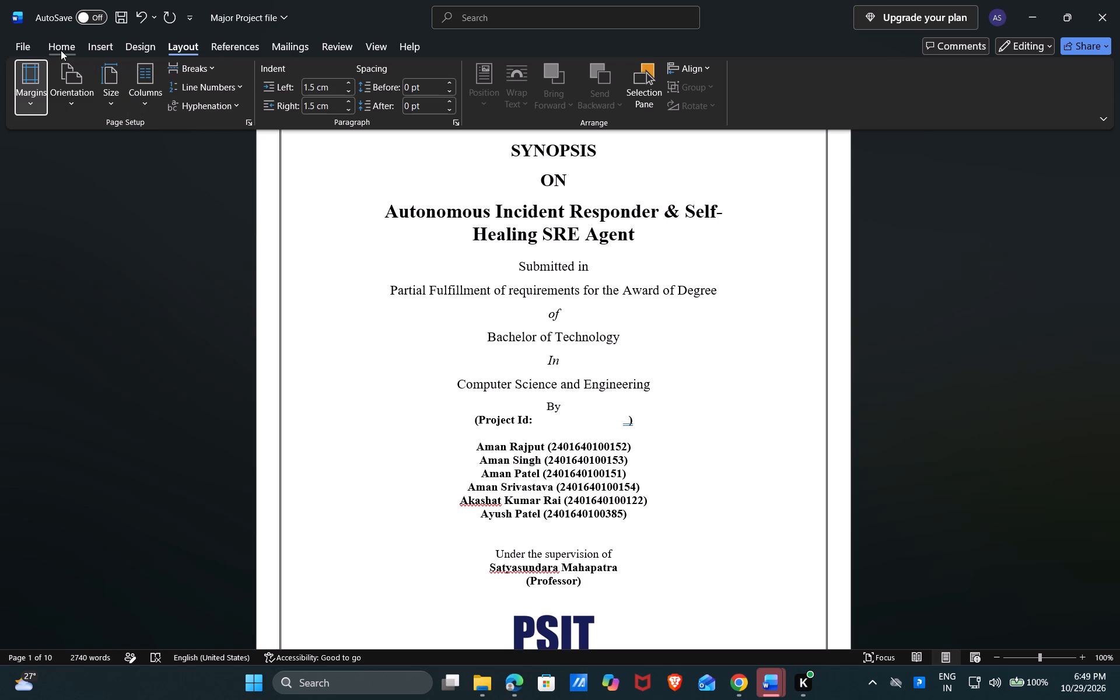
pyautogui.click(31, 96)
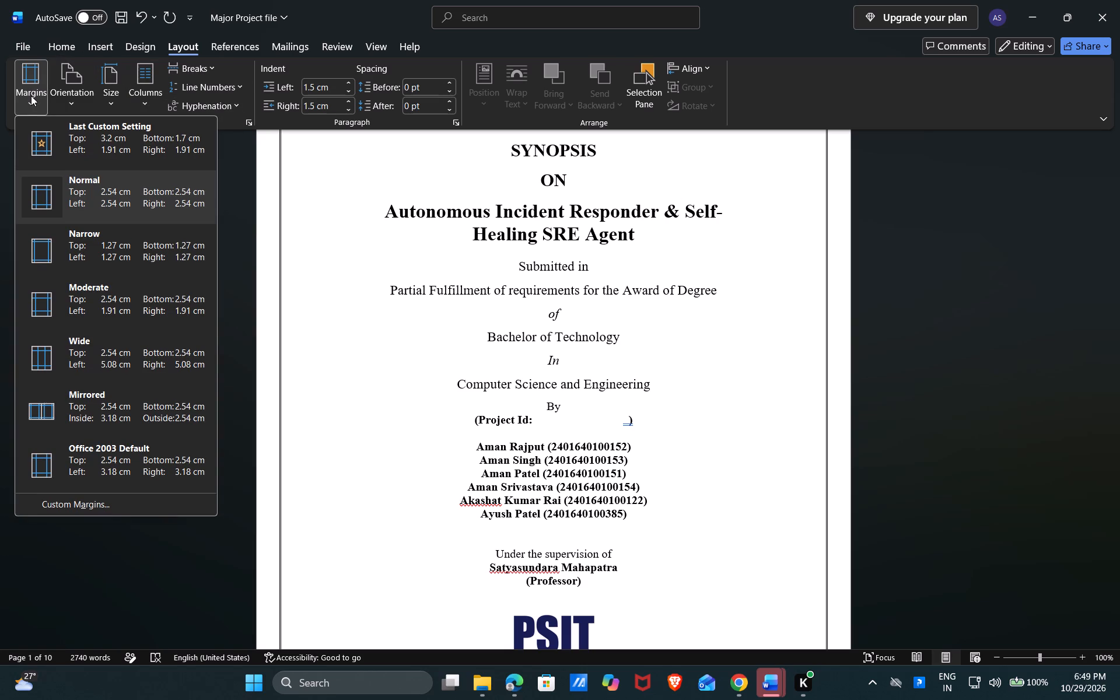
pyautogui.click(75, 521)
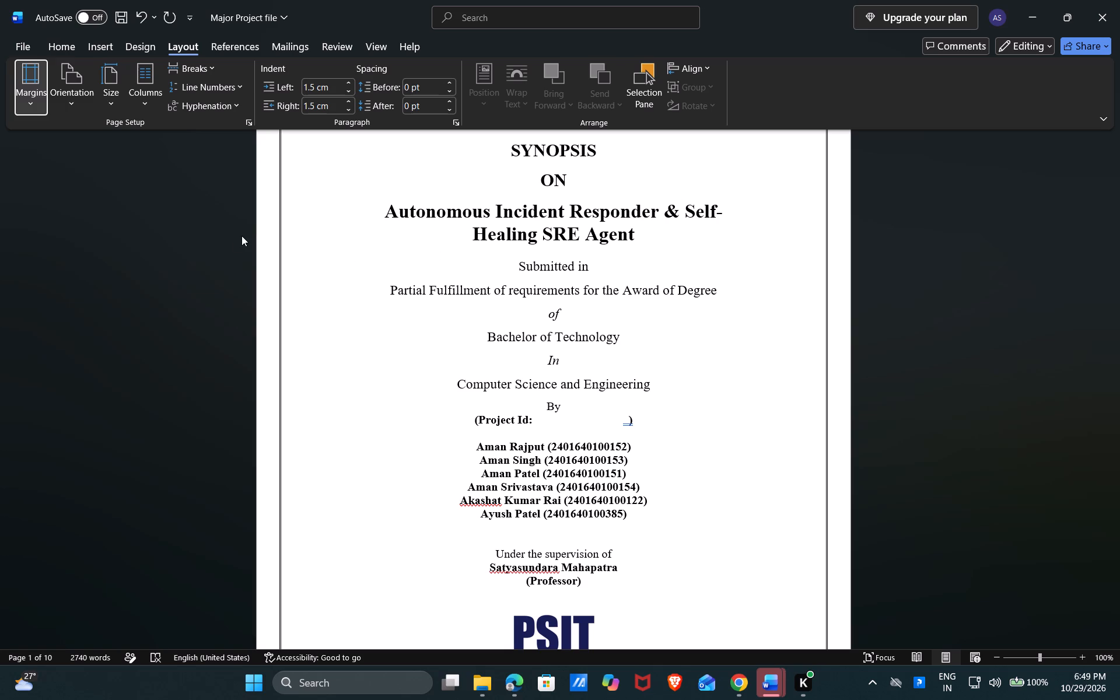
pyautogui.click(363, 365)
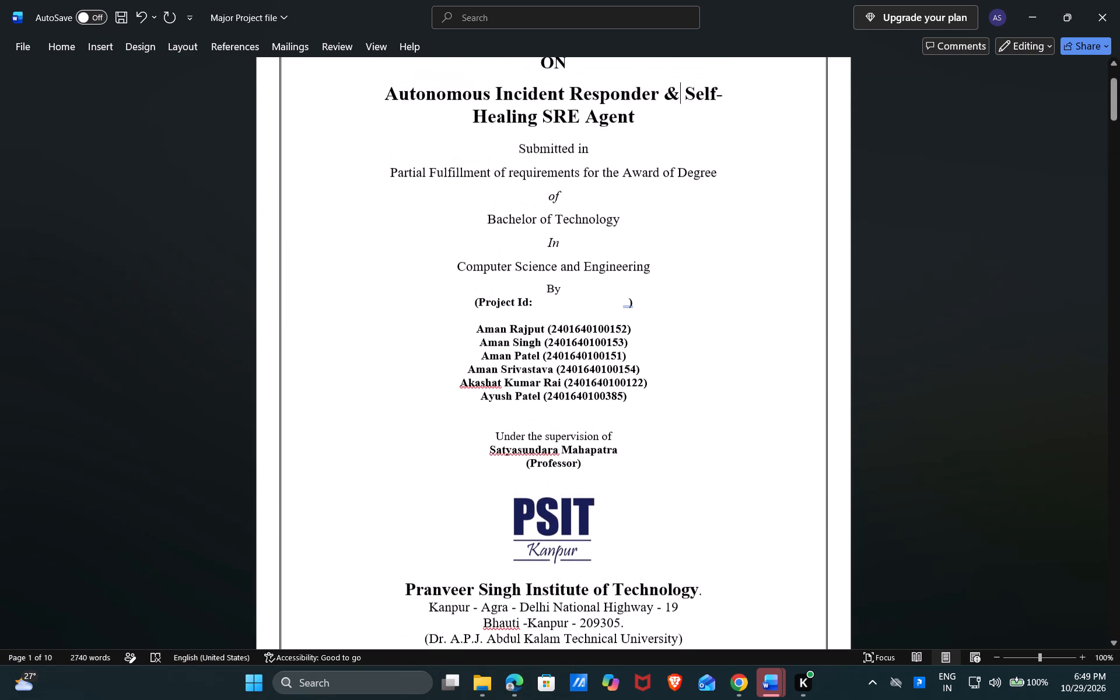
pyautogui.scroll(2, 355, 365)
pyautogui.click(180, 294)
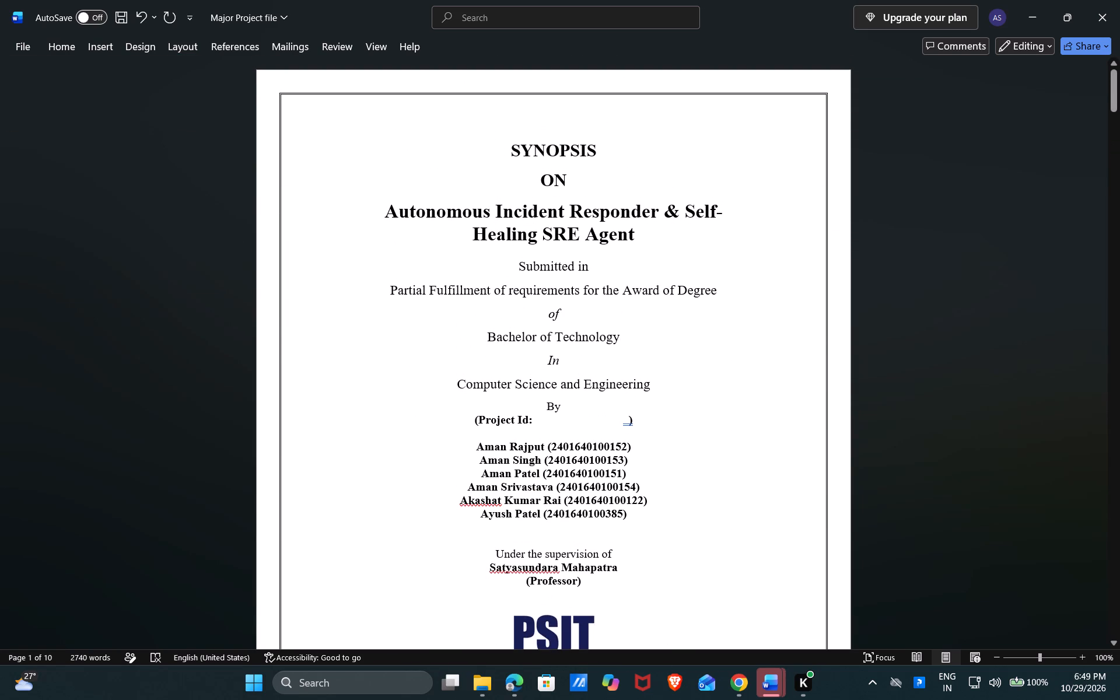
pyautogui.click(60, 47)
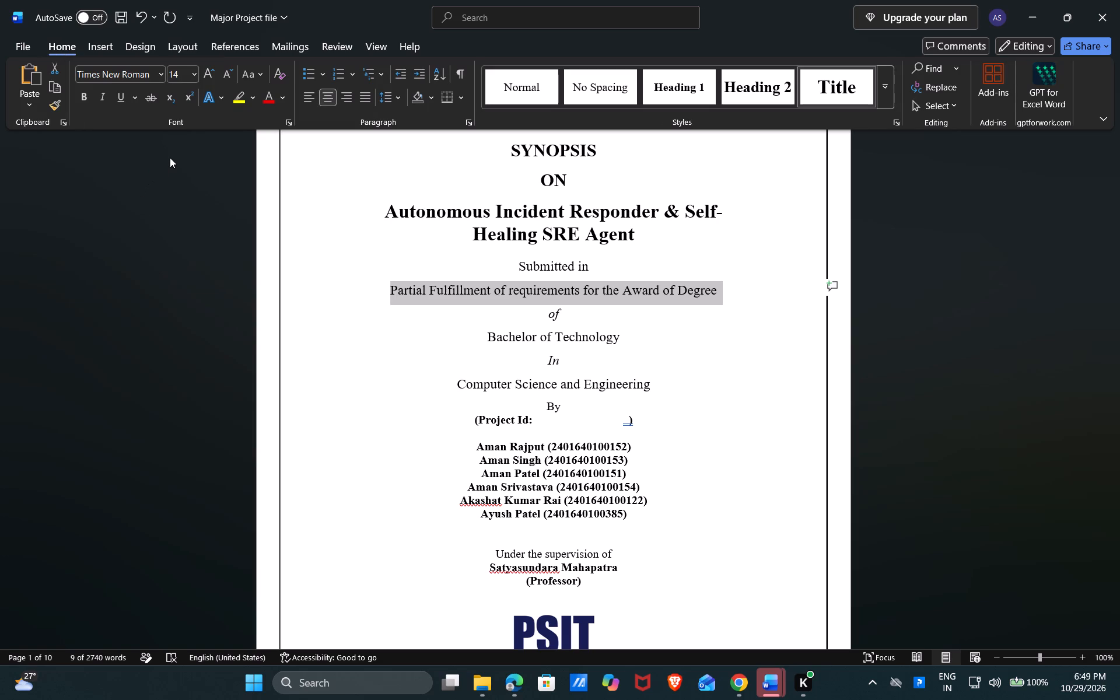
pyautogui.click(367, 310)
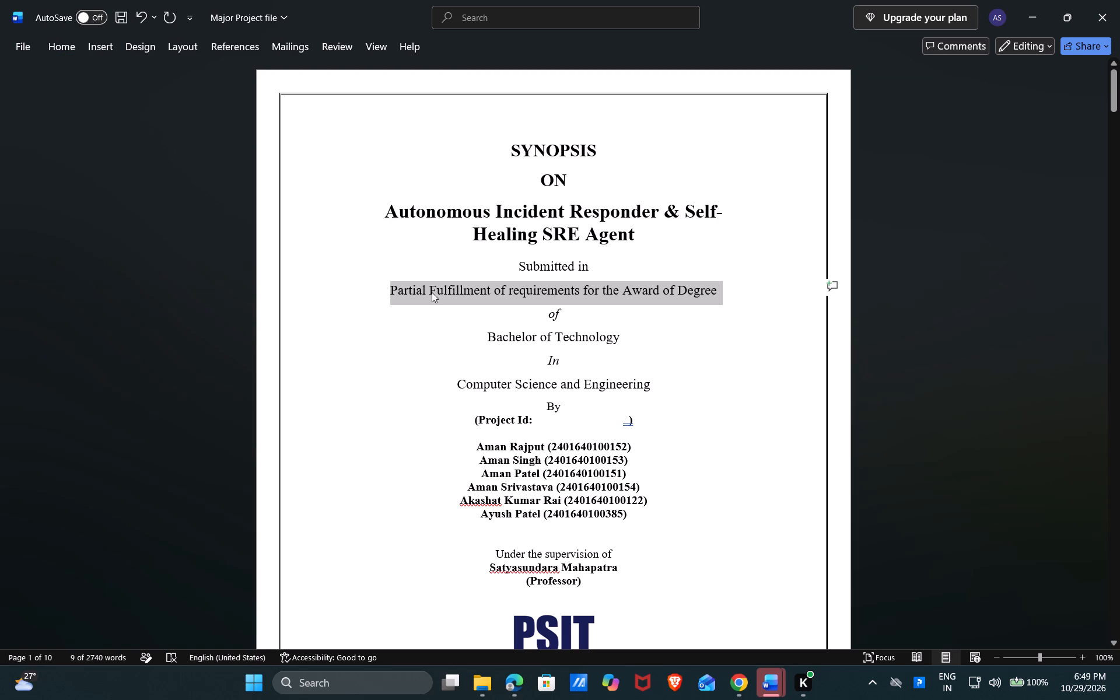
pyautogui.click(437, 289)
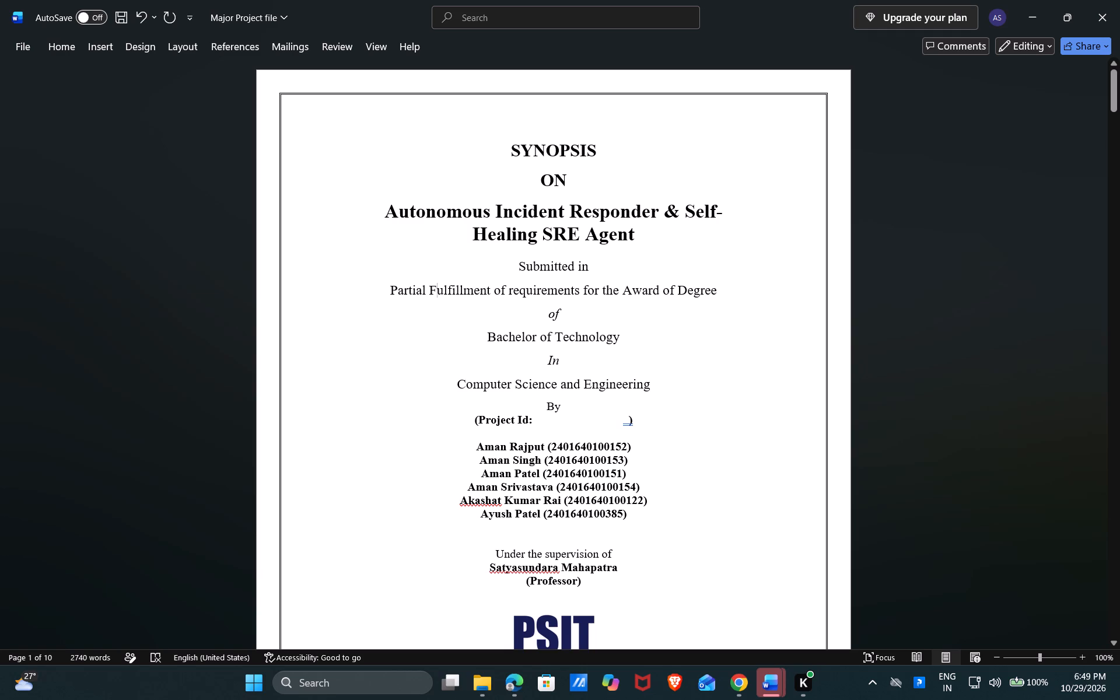
# Insert a blank line above the 3. Literature Survey heading to push it onto the next page with its text.
pyautogui.scroll(-2, 663, 398)
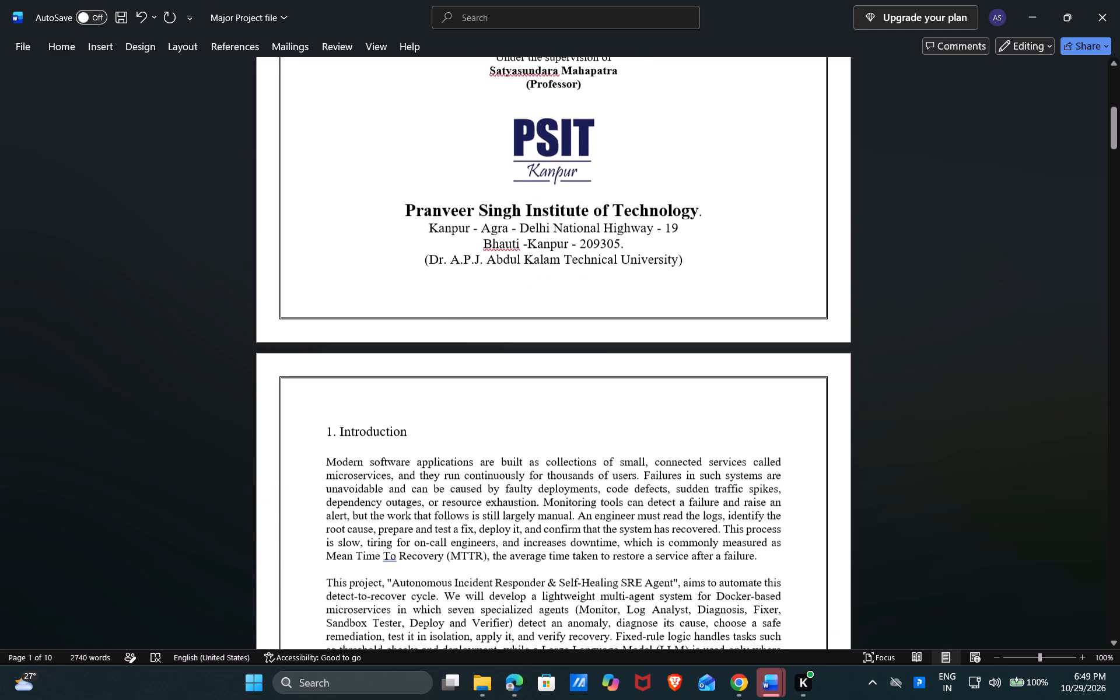
pyautogui.scroll(-3, 663, 398)
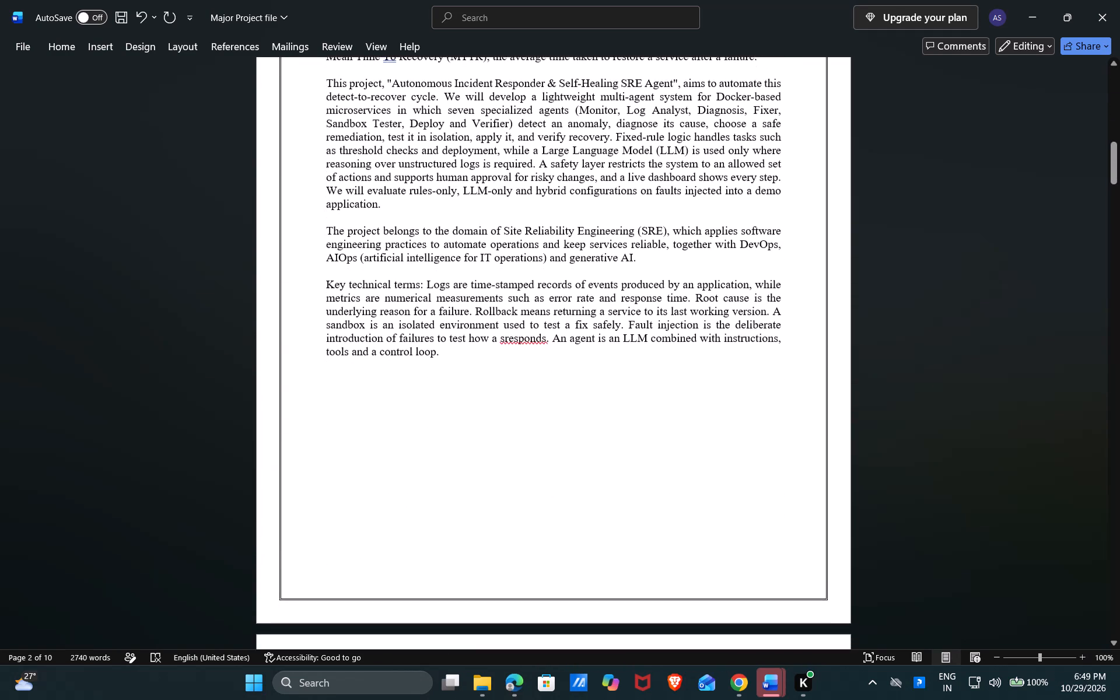
pyautogui.scroll(-2, 663, 398)
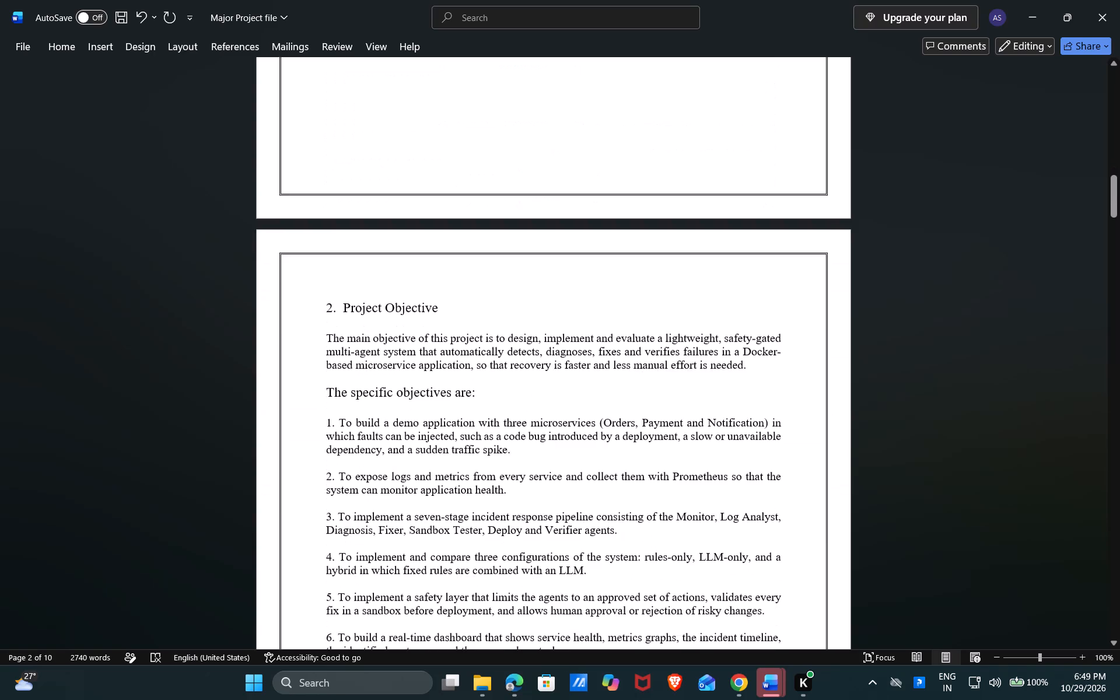
pyautogui.scroll(-3, 663, 398)
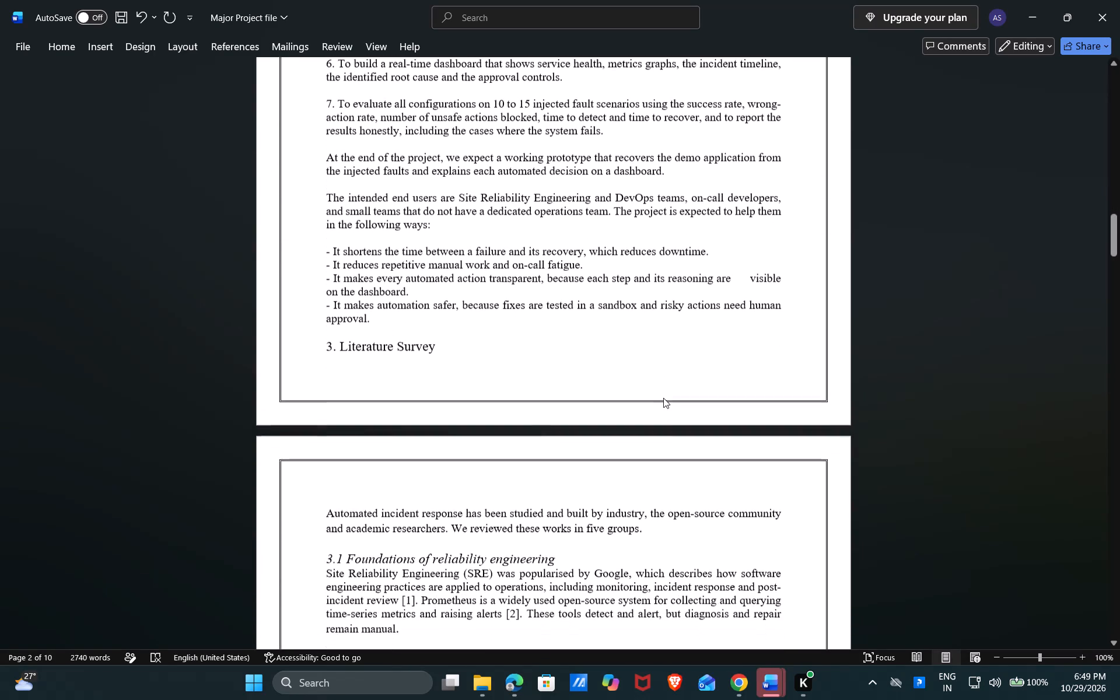
pyautogui.scroll(-1, 663, 398)
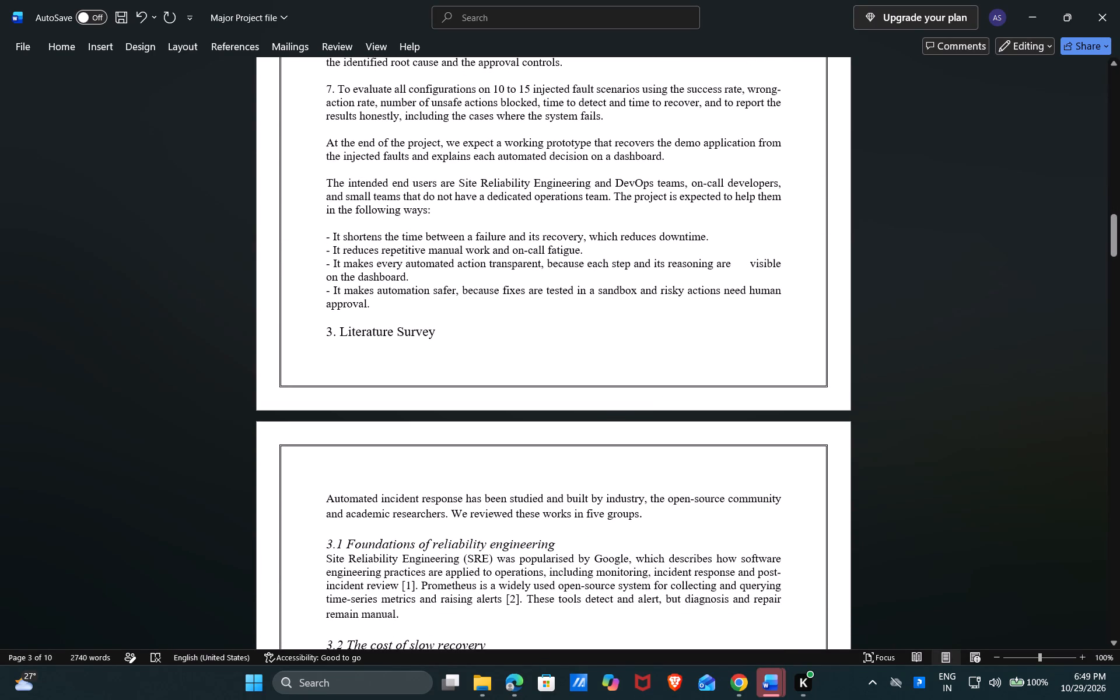
pyautogui.click(353, 314)
pyautogui.press('Return')
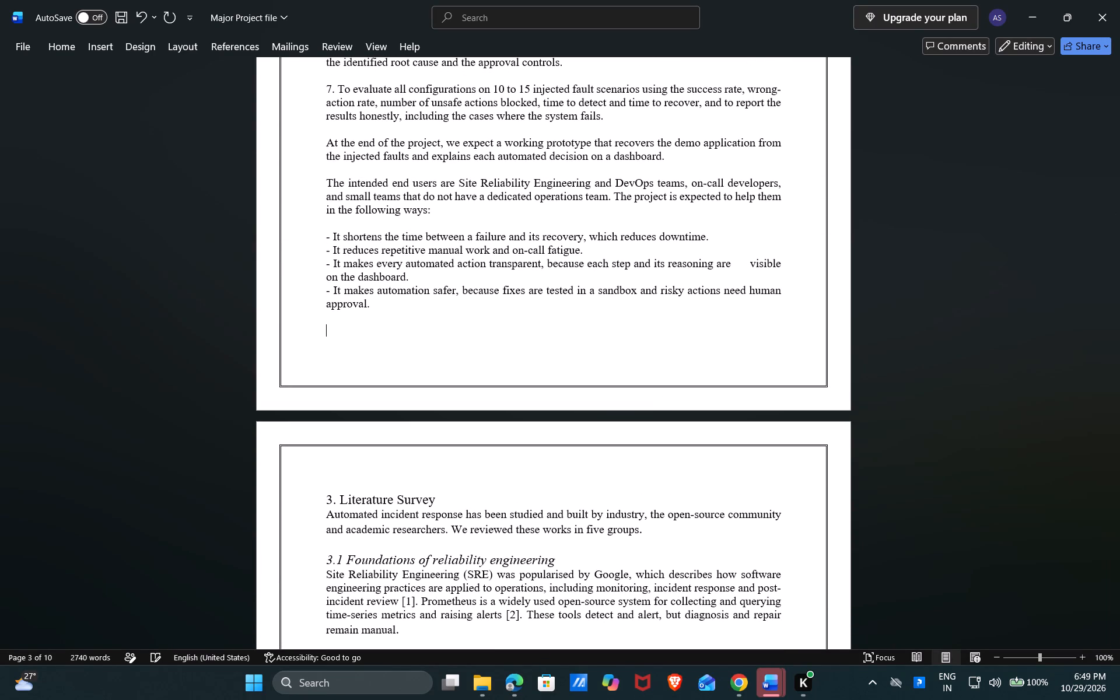
# Insert a blank line between the 5.8 Class Diagram paragraph and the 6. Tools and Technology heading.
pyautogui.scroll(-1, 481, 443)
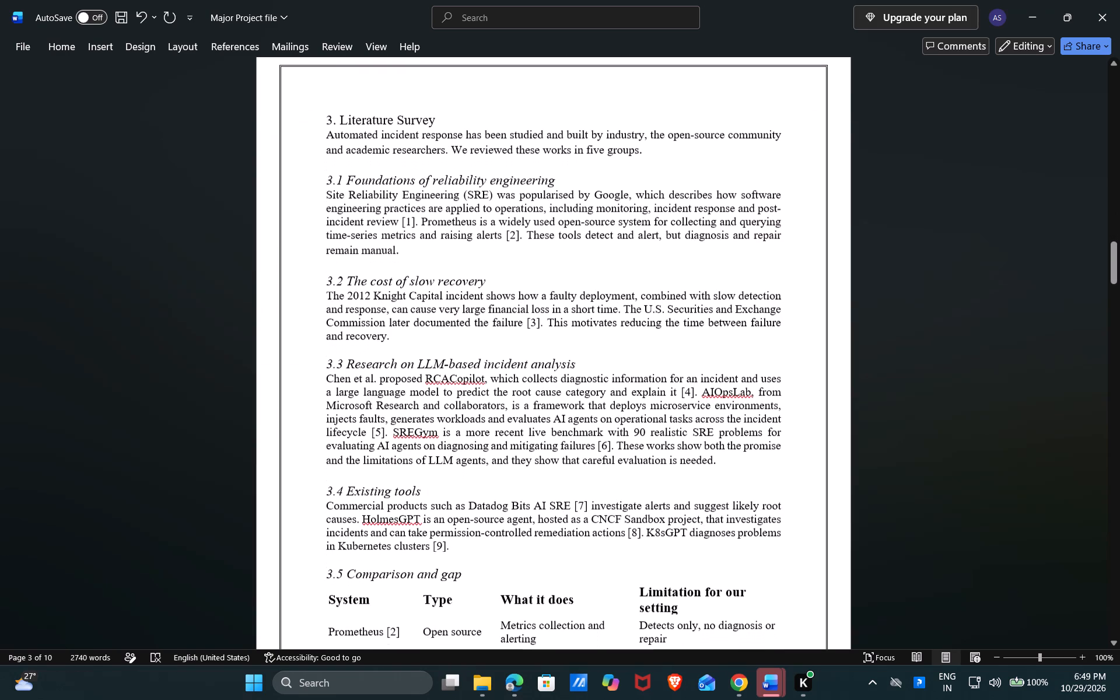
pyautogui.scroll(-2, 481, 443)
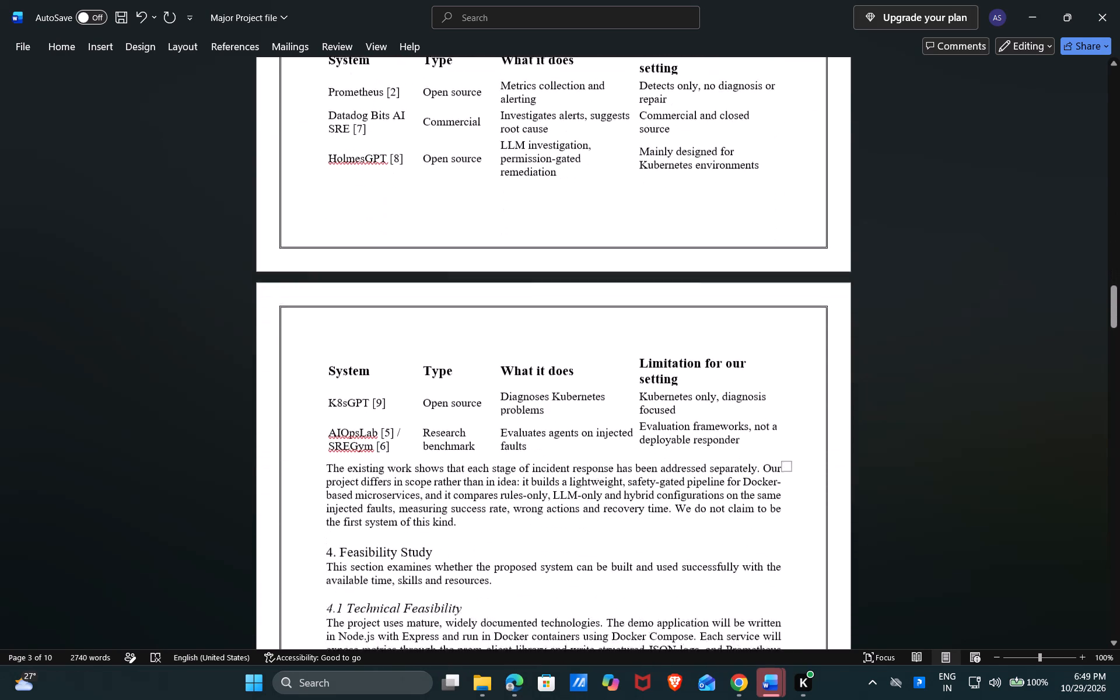
pyautogui.scroll(-2, 481, 443)
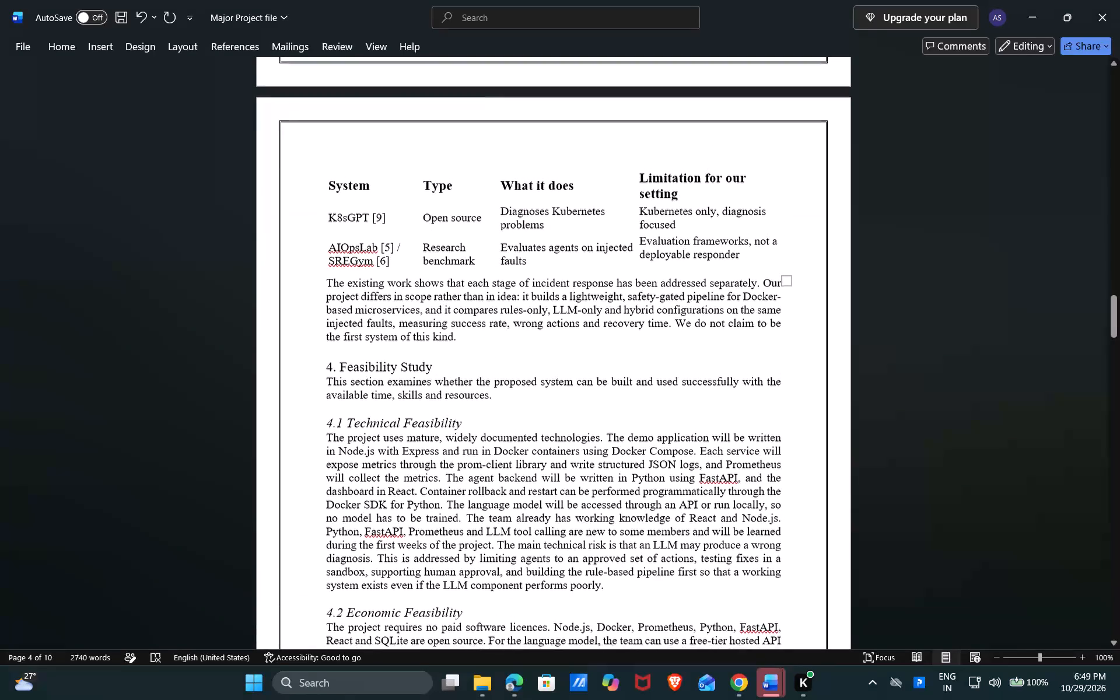
pyautogui.scroll(-2, 481, 443)
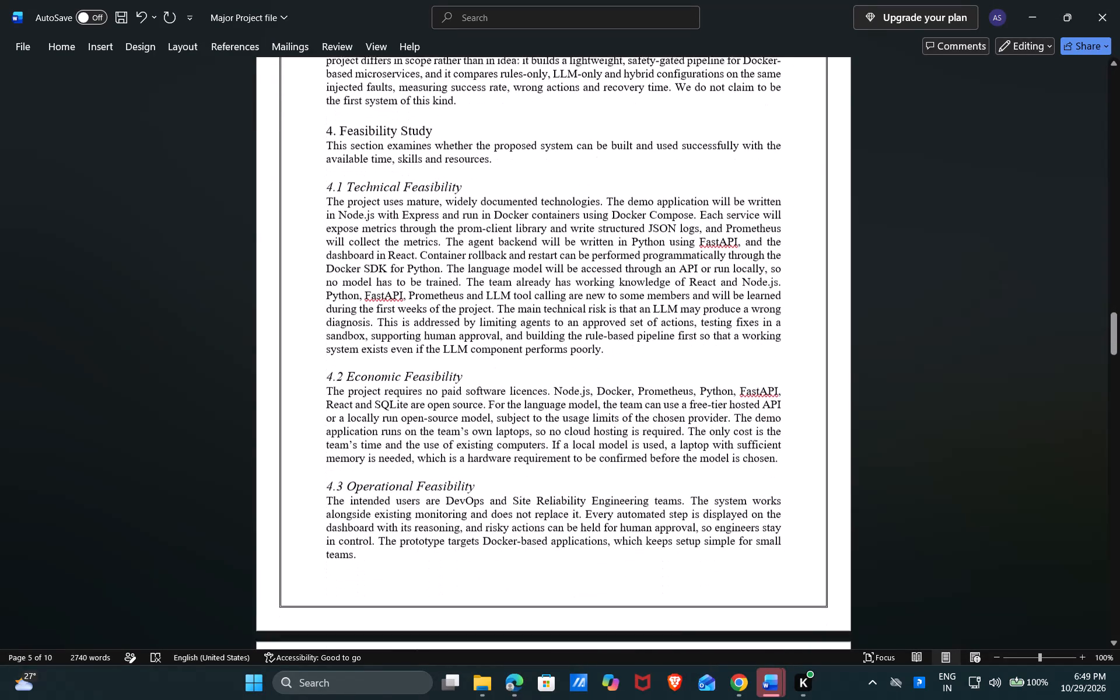
pyautogui.scroll(-1, 481, 443)
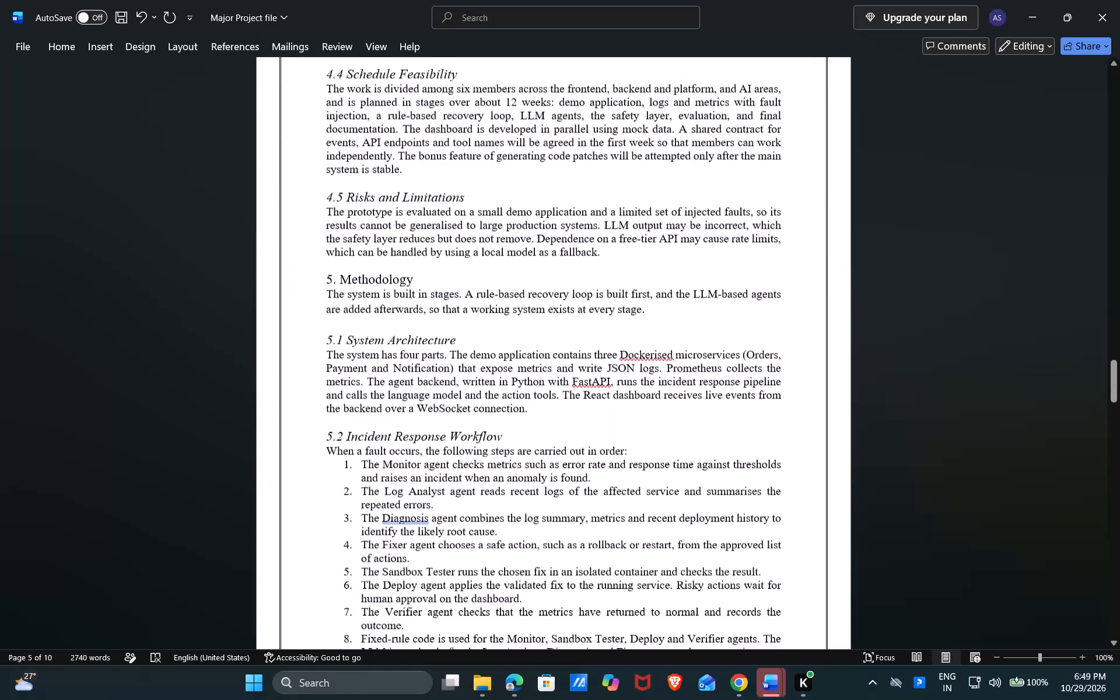
pyautogui.scroll(-2, 481, 443)
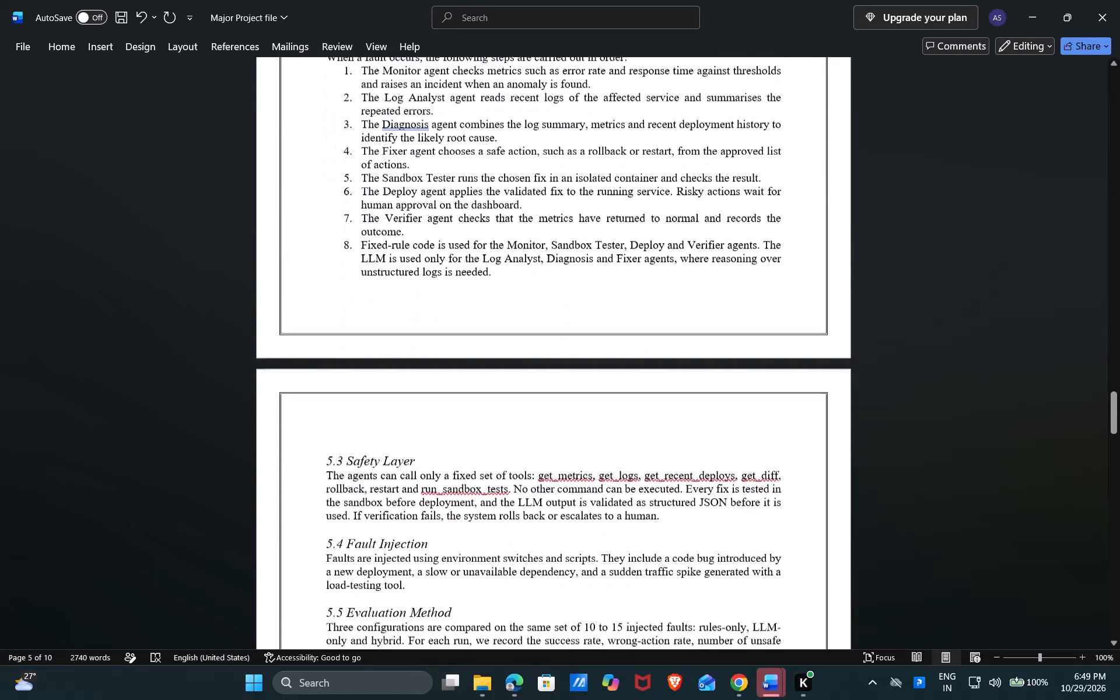
pyautogui.scroll(-3, 481, 443)
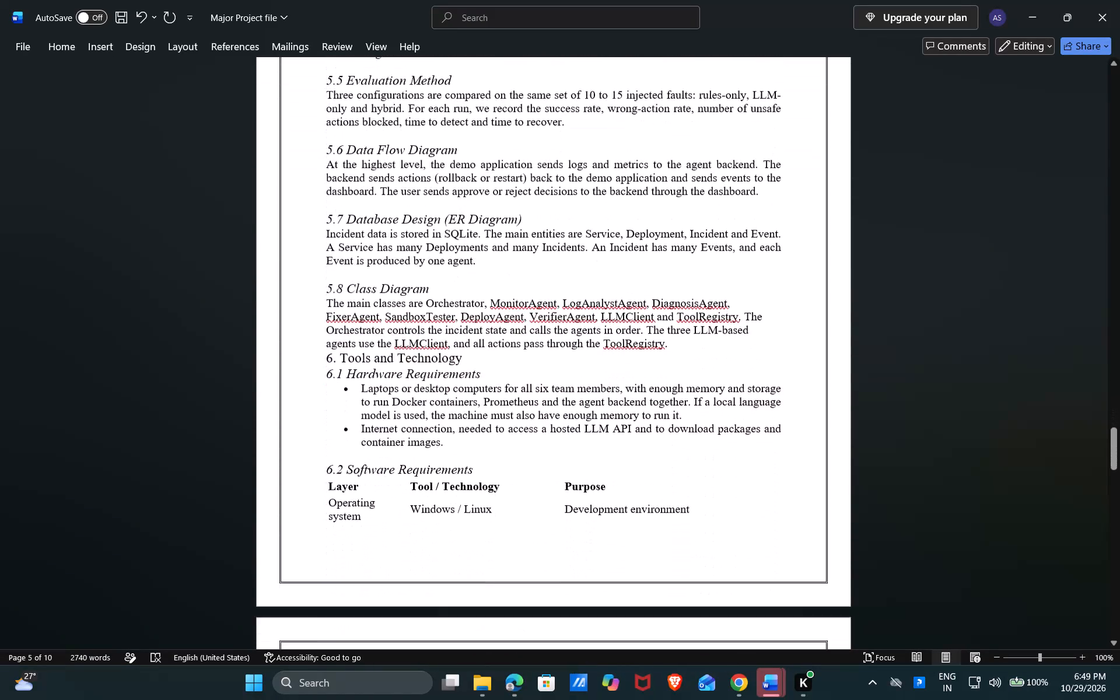
pyautogui.scroll(-2, 481, 443)
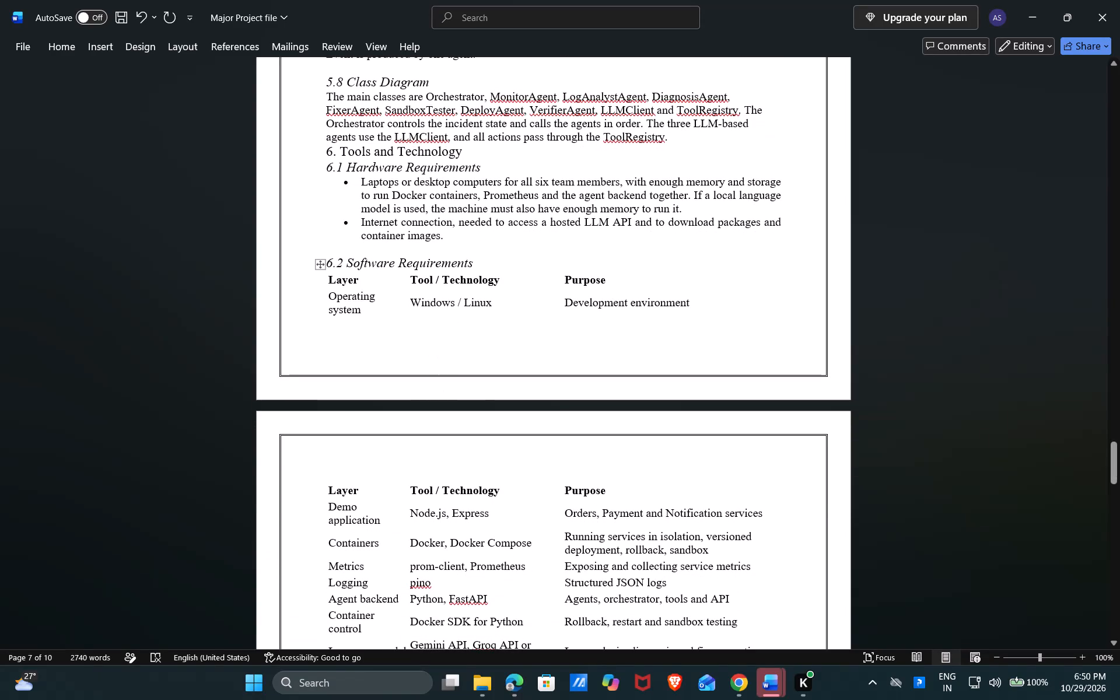
pyautogui.click(675, 133)
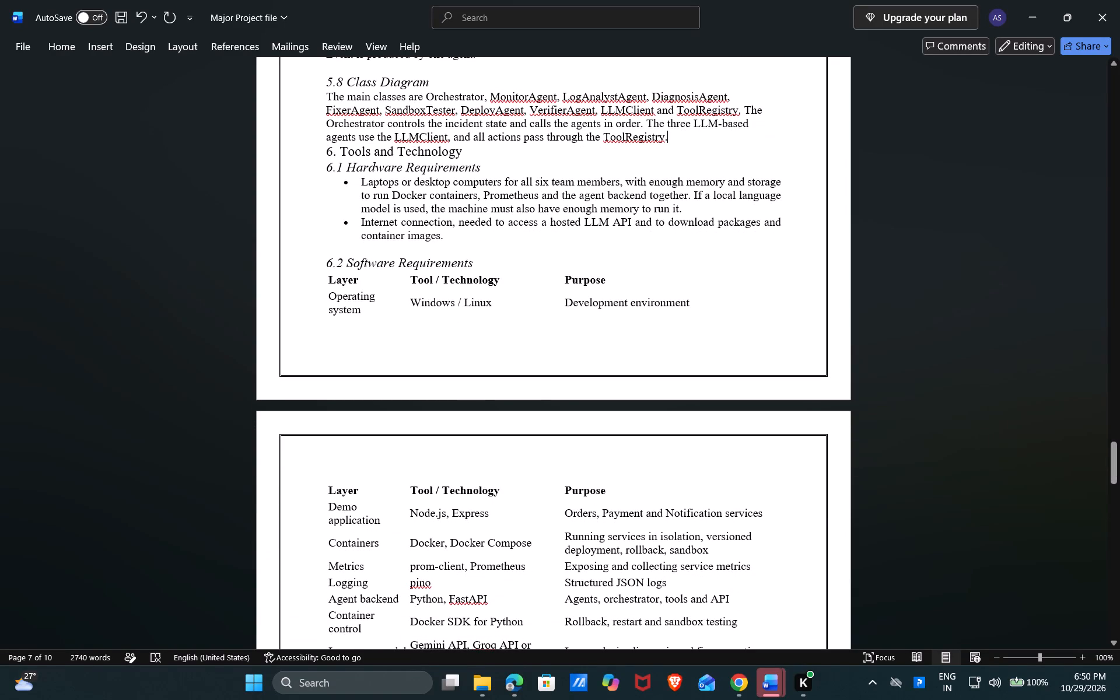
pyautogui.press('Return')
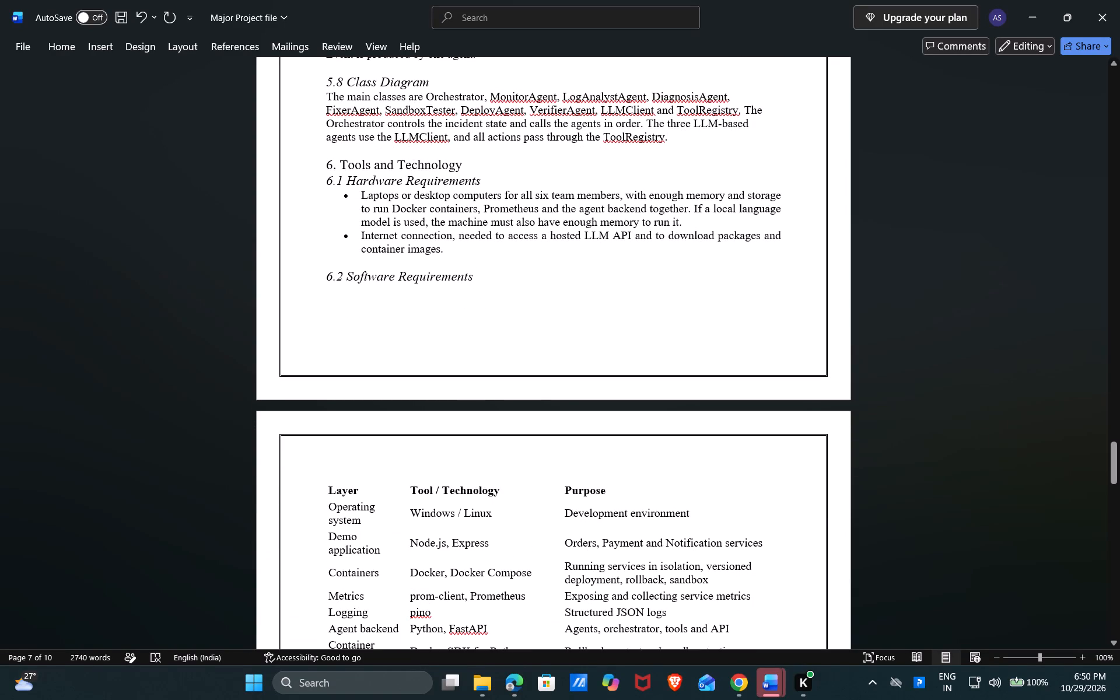
# Add four blank lines after the 6.1 Hardware Requirements bullets to push the 6.2 Software Requirements heading onto its table's page.
pyautogui.click(448, 260)
pyautogui.press('Return')
pyautogui.press('Return')
pyautogui.press('Return')
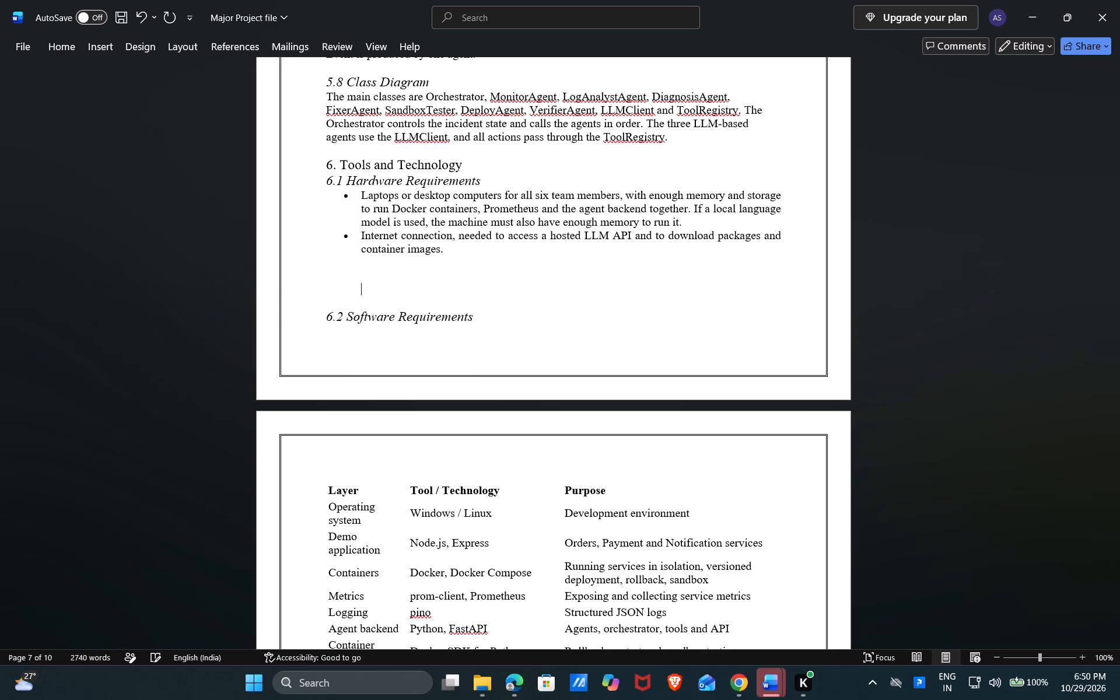
pyautogui.press('Return')
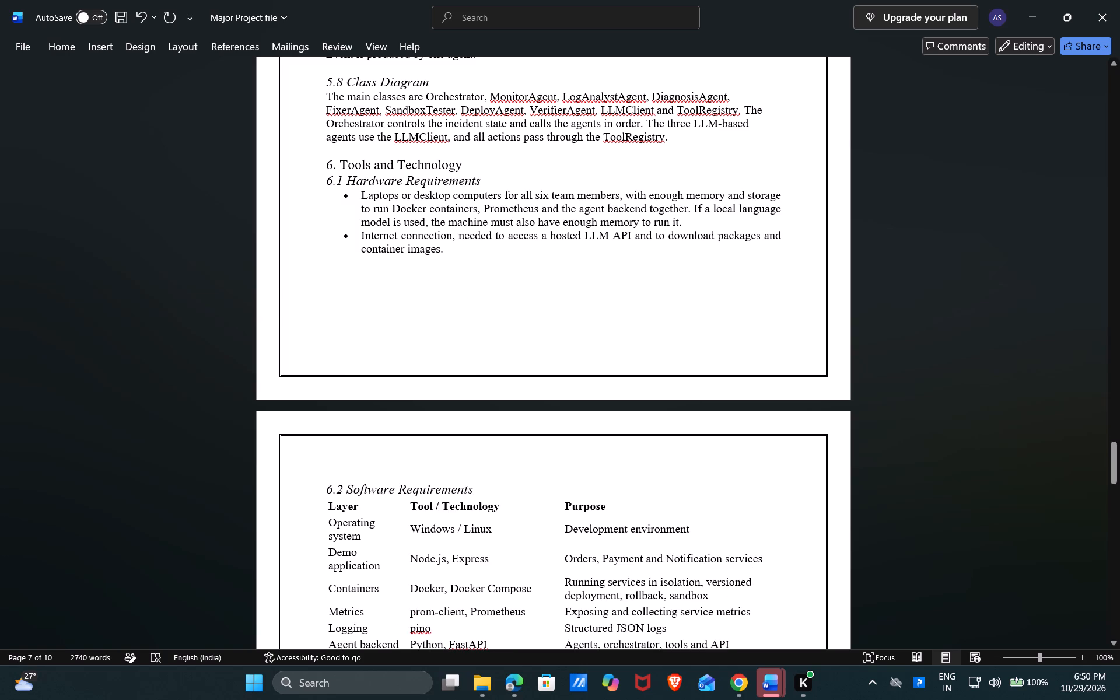
# Insert a blank line between the 6. Tools and Technology heading and the 6.1 Hardware Requirements subheading.
pyautogui.doubleClick(464, 163)
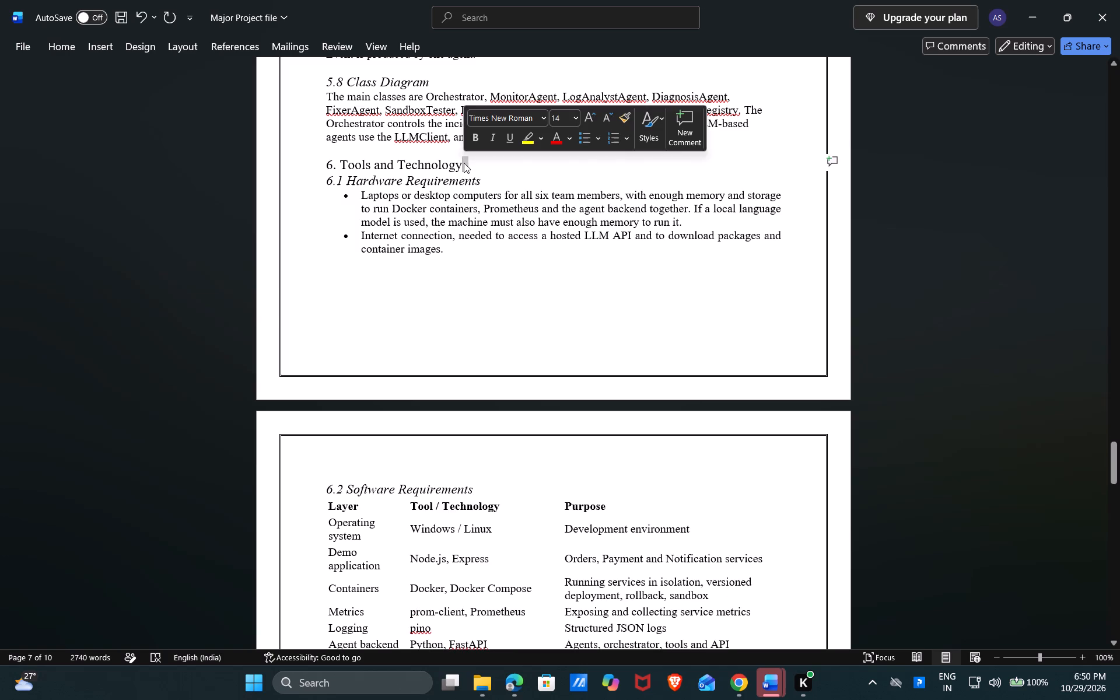
pyautogui.press('Return')
pyautogui.press('Return')
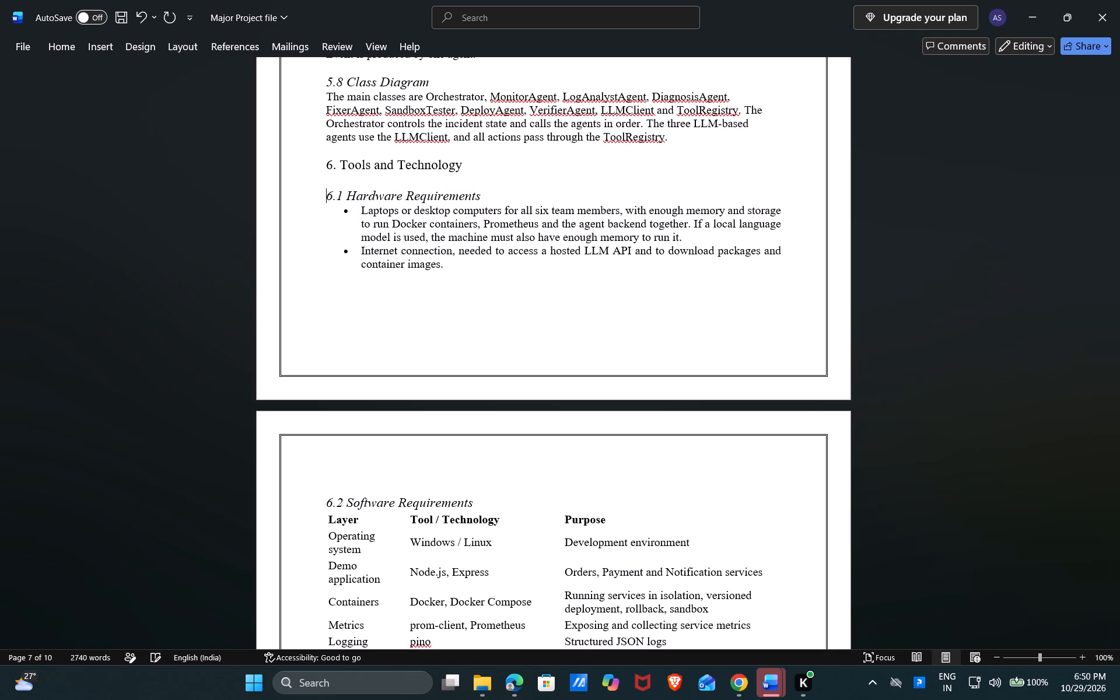
# Delete the empty line above the 6.2 Software Requirements heading at the start of its page.
pyautogui.click(332, 487)
pyautogui.press('BackSpace')
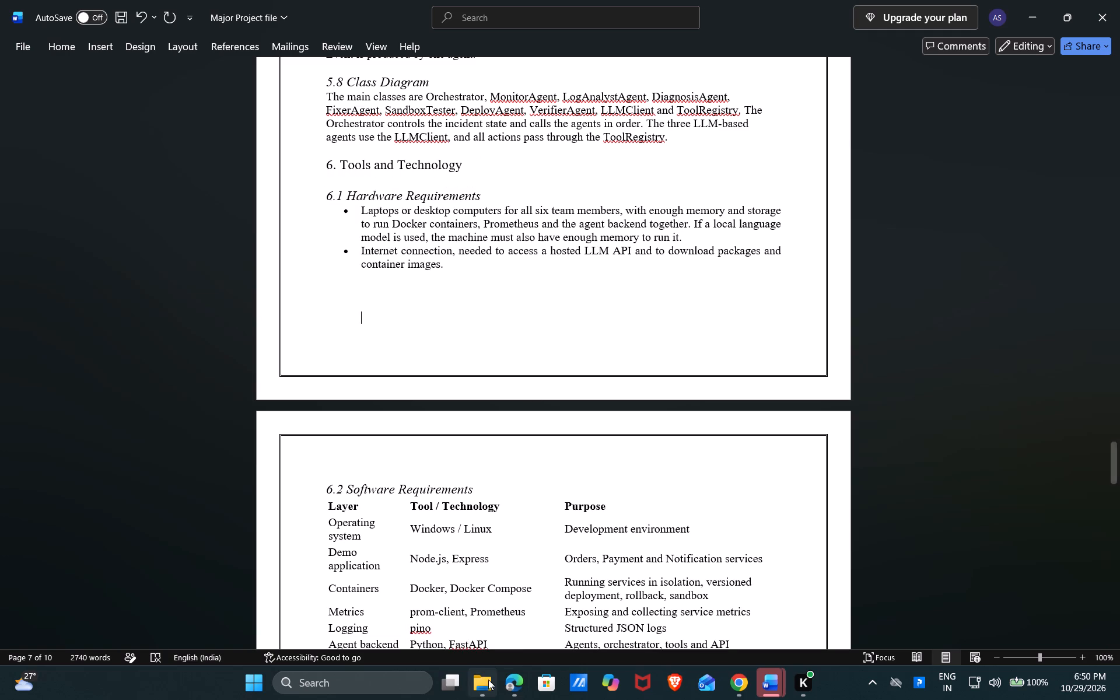
# Insert a blank line between the 6.2 Software Requirements heading and its table.
pyautogui.scroll(-1, 640, 502)
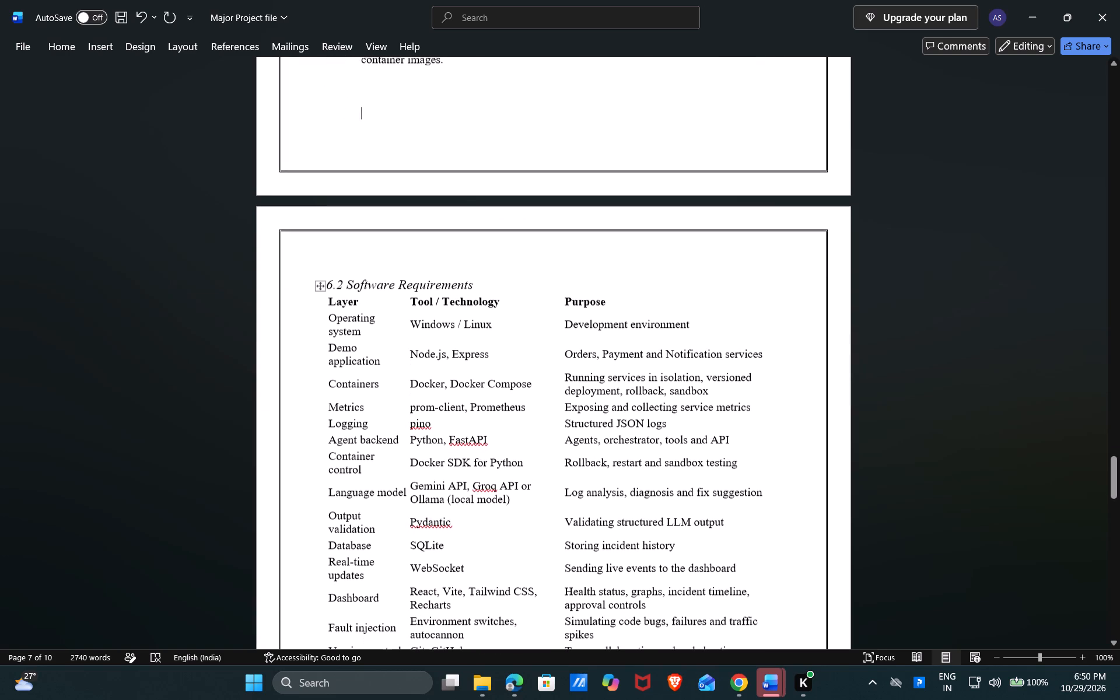
pyautogui.click(481, 286)
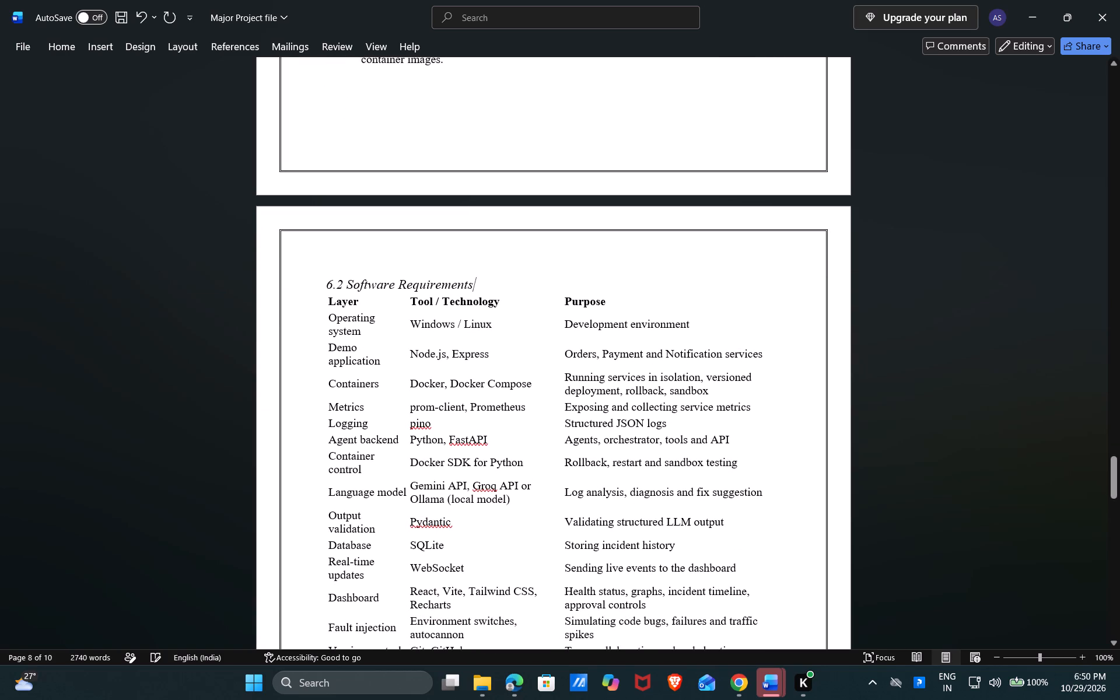
pyautogui.press('Return')
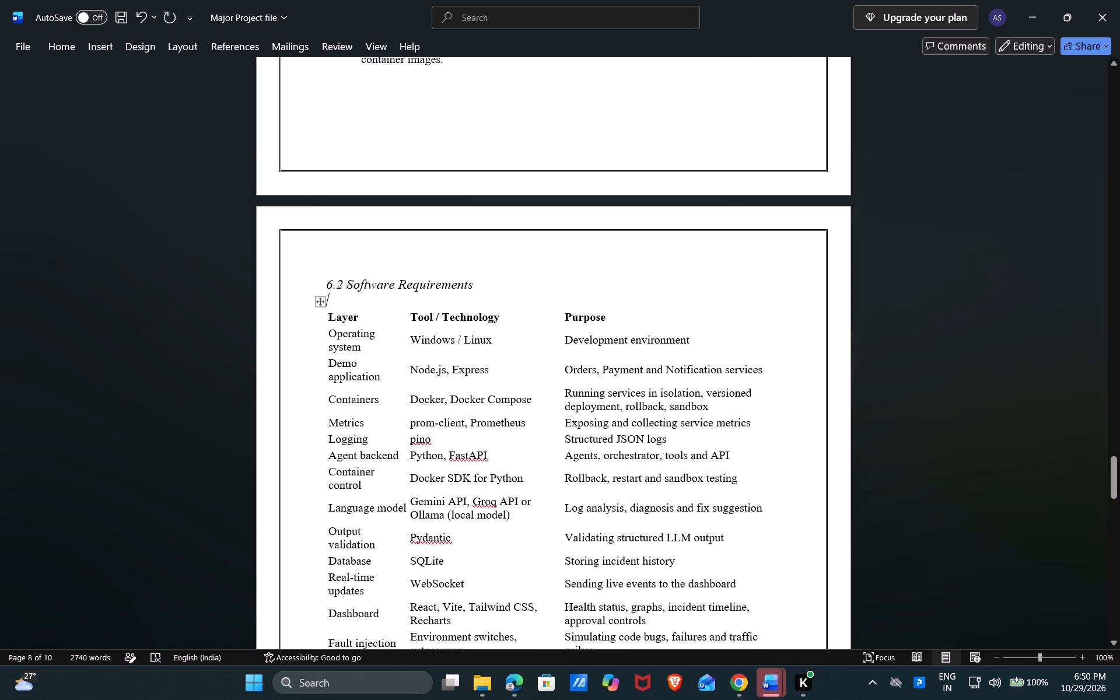
# Review the page layout from the 6.2 Software Requirements table through the references and back up to the cover page.
pyautogui.scroll(-1, 768, 318)
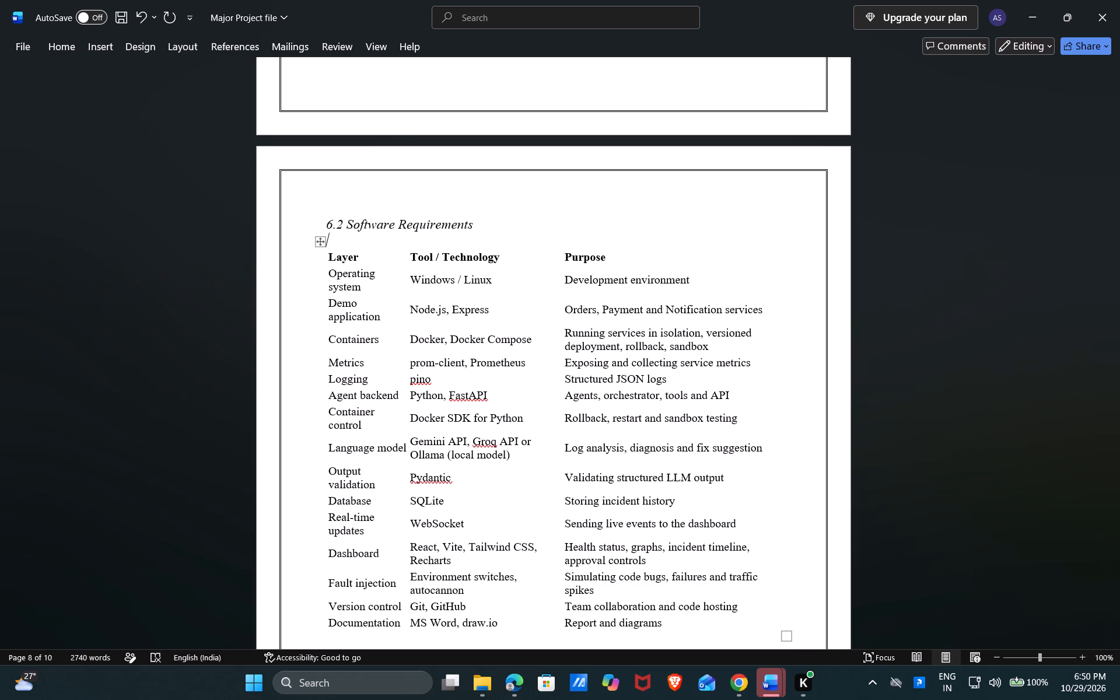
pyautogui.scroll(-1, 781, 352)
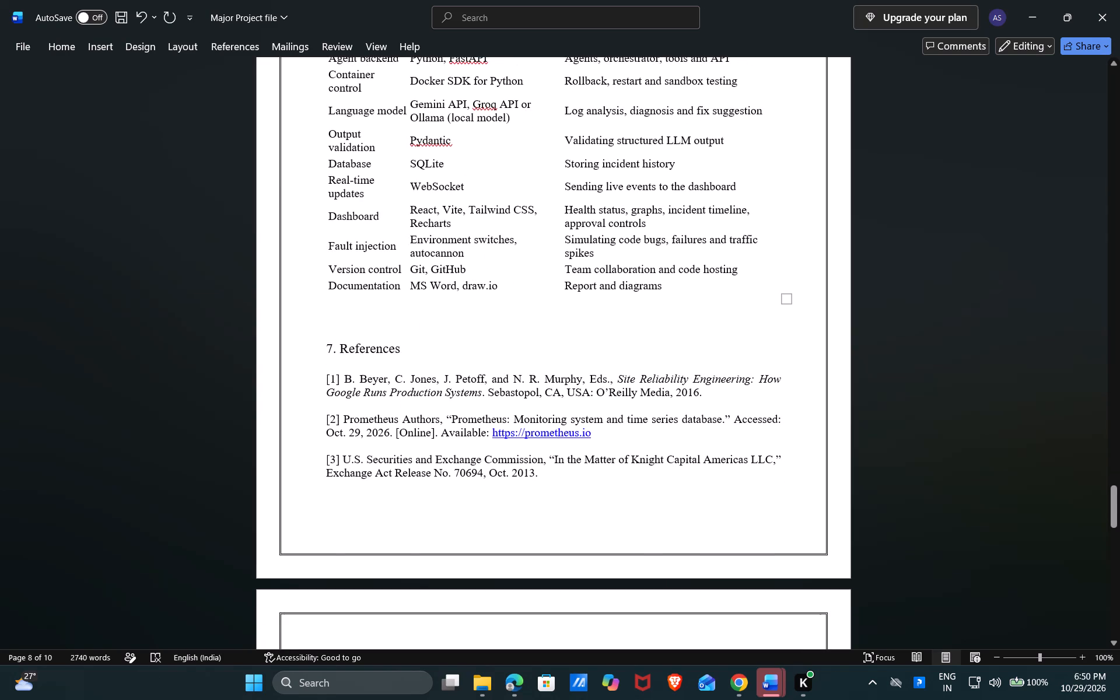
pyautogui.scroll(-1, 551, 329)
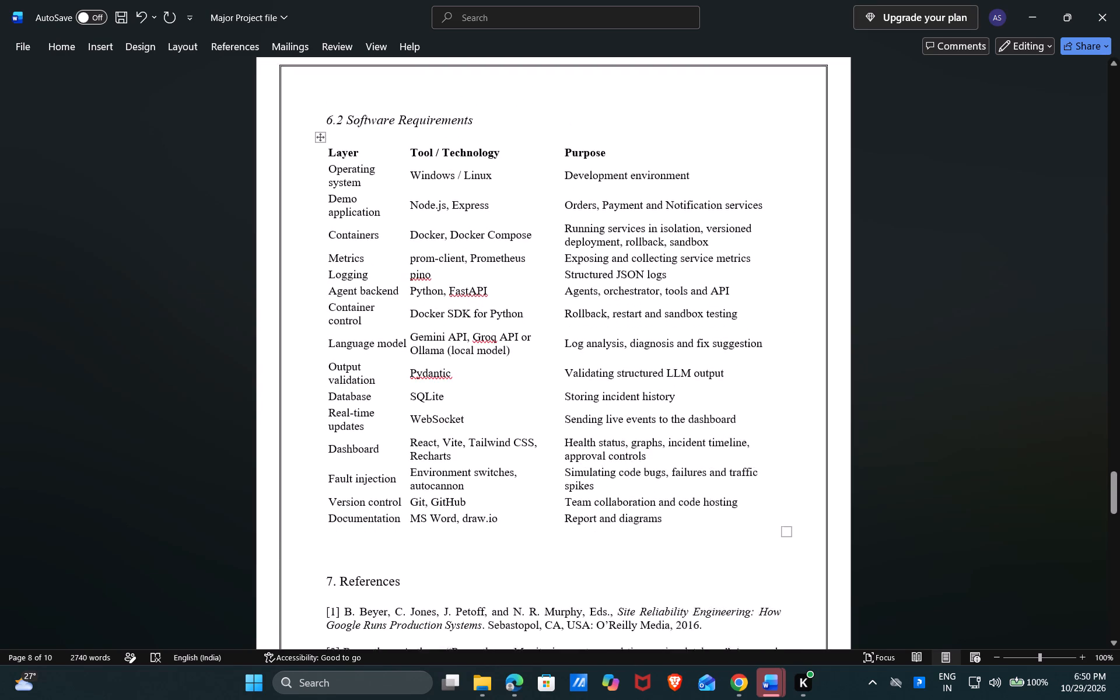
pyautogui.scroll(-1, 551, 329)
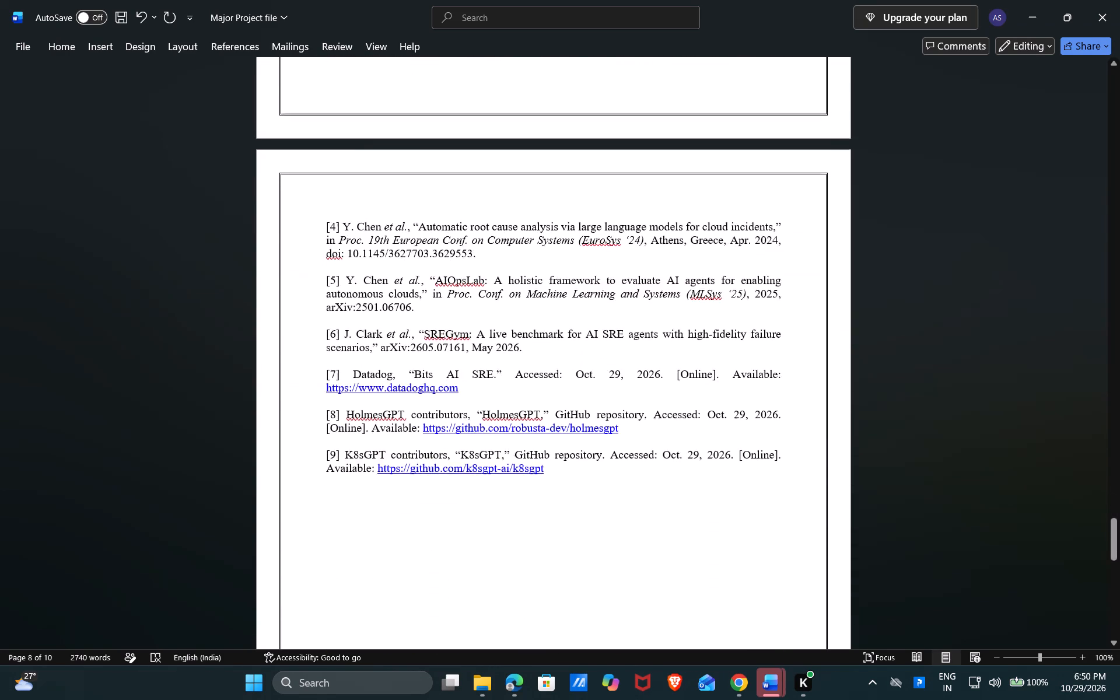
pyautogui.scroll(-3, 551, 329)
pyautogui.scroll(1, 551, 329)
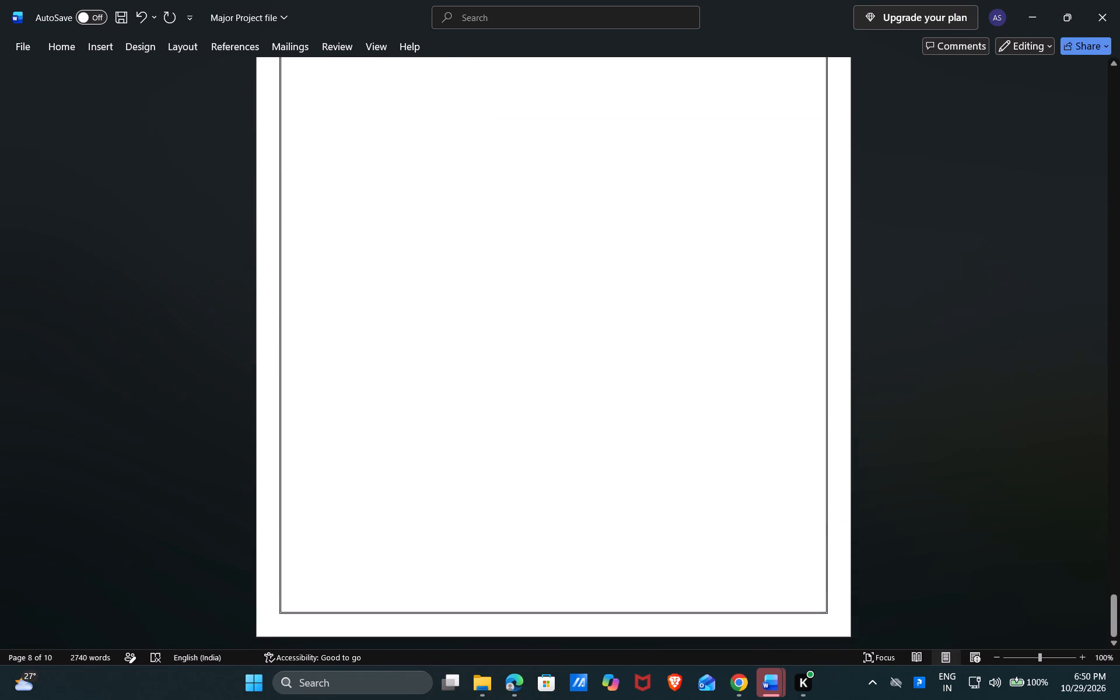
pyautogui.scroll(1, 551, 329)
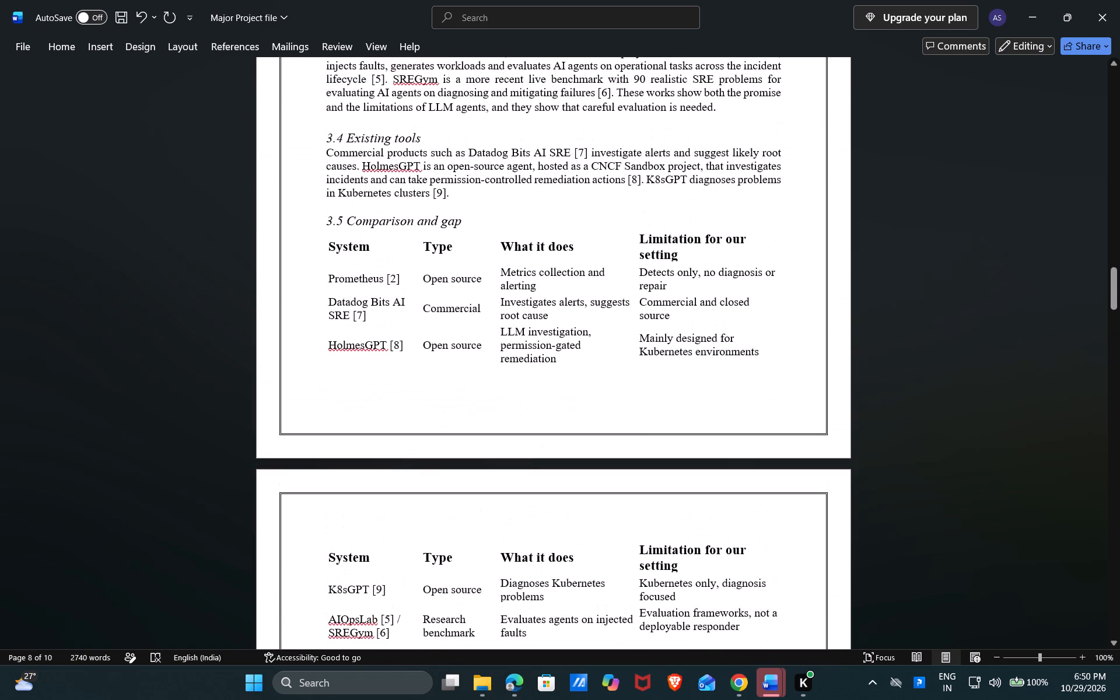
pyautogui.scroll(3, 551, 329)
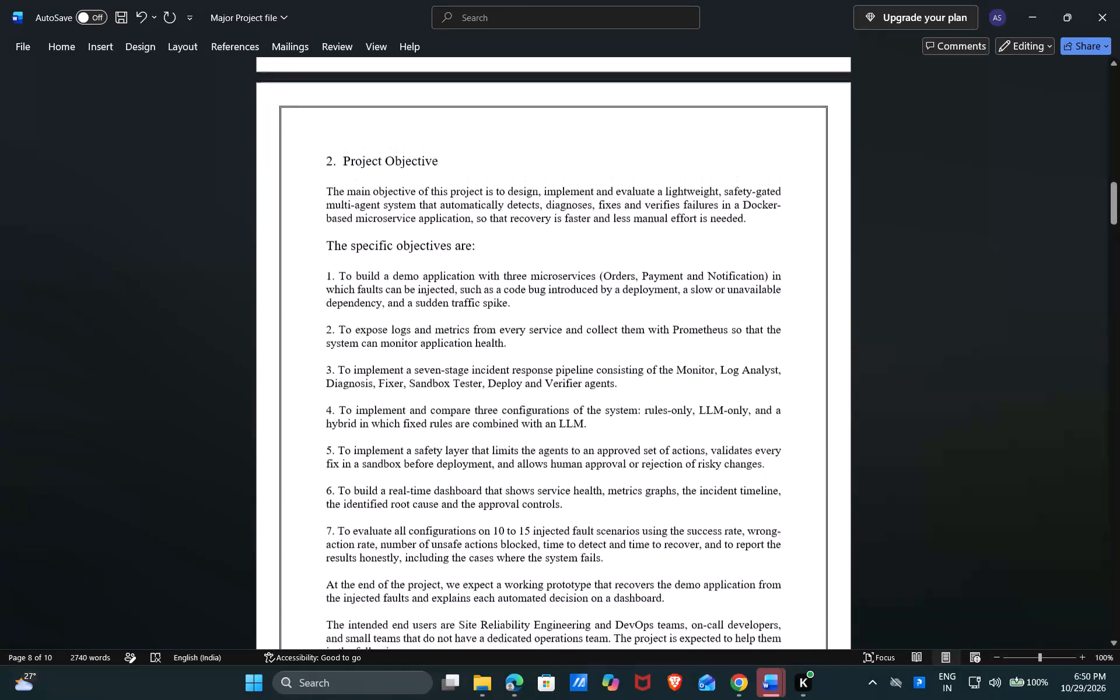
pyautogui.scroll(2, 551, 329)
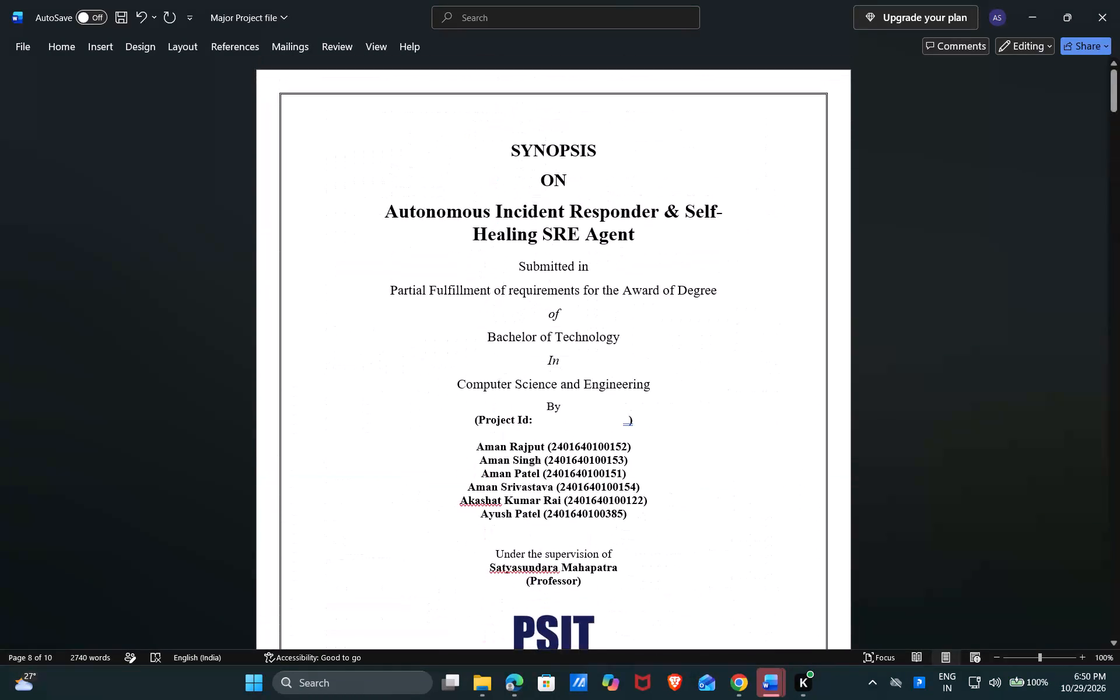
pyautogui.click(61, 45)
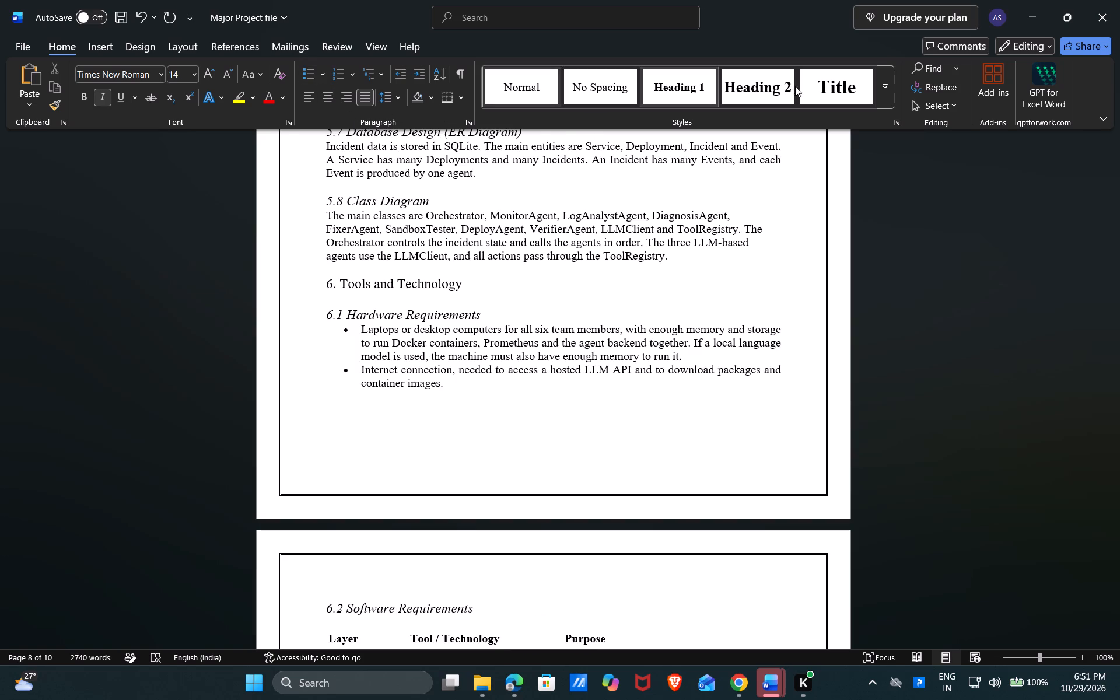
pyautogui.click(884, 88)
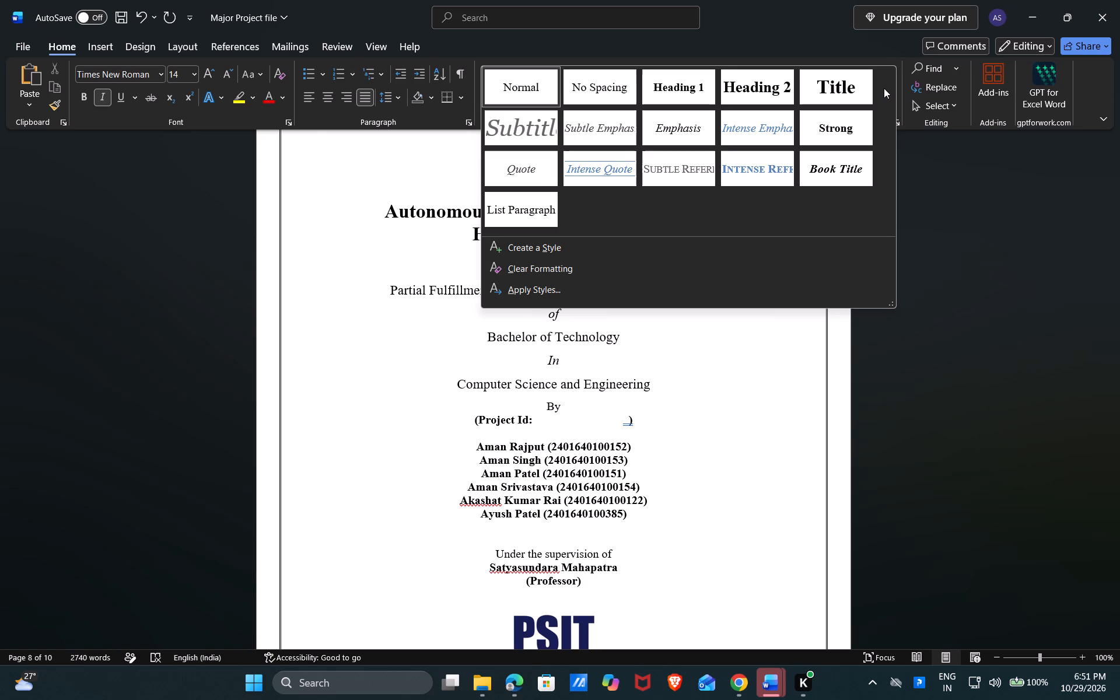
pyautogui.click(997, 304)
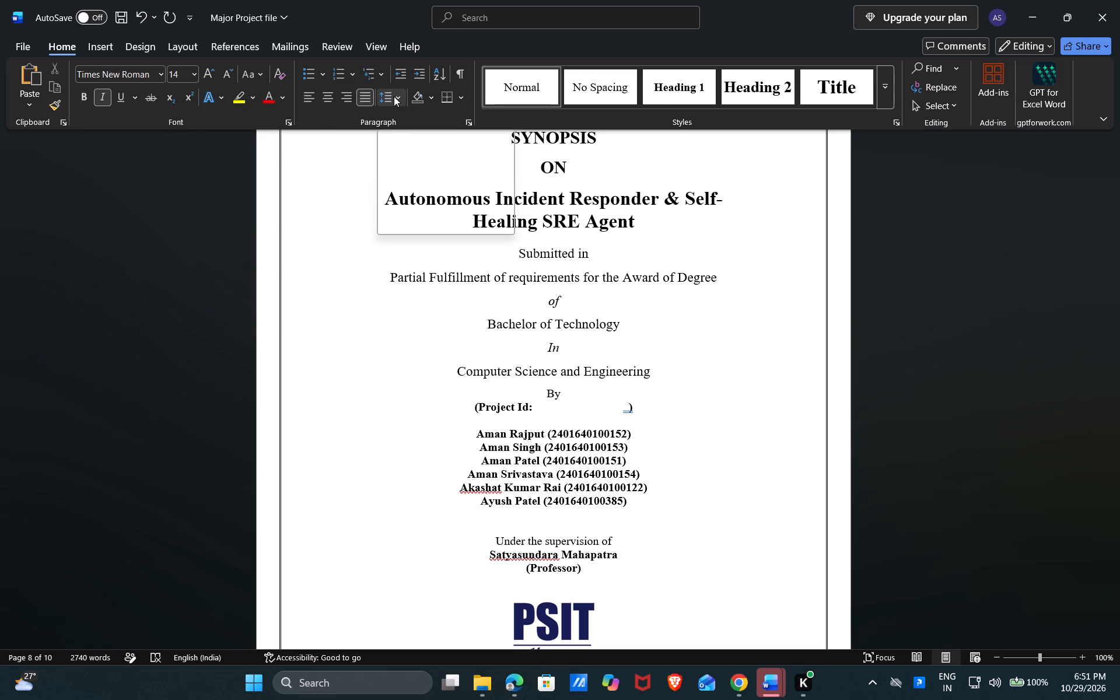
# Open the cover page's footer and insert a bottom-of-page number in the Plain Number 3 style.
pyautogui.scroll(-1, 484, 346)
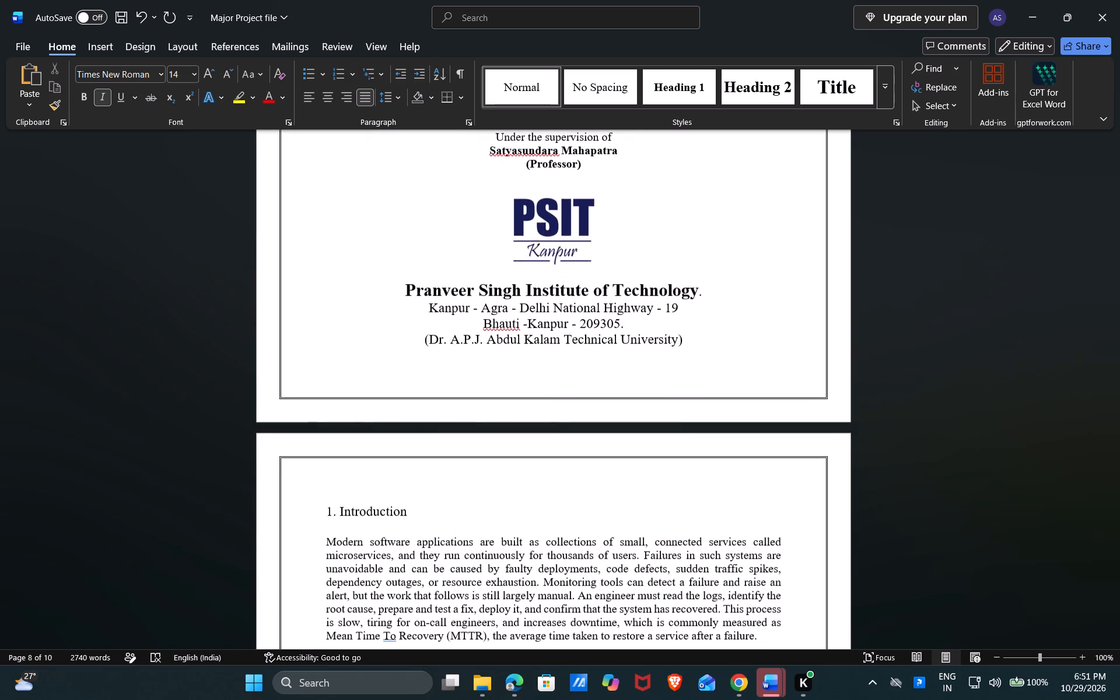
pyautogui.scroll(-1, 484, 346)
pyautogui.tripleClick(481, 395)
pyautogui.doubleClick(481, 395)
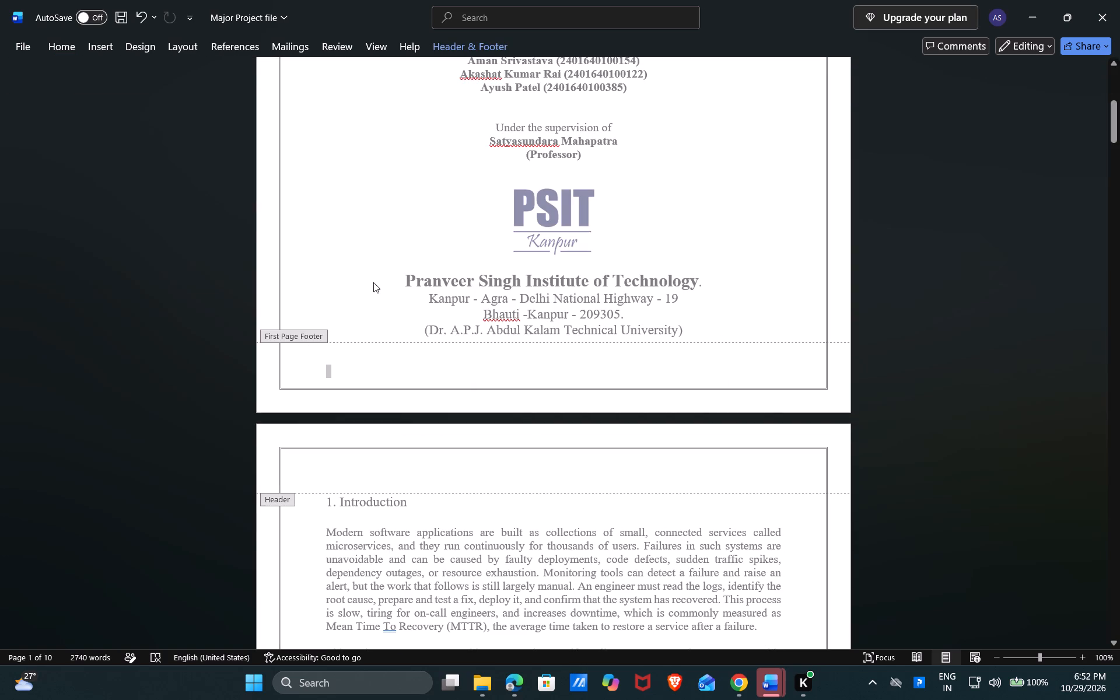
pyautogui.click(197, 362)
pyautogui.click(62, 48)
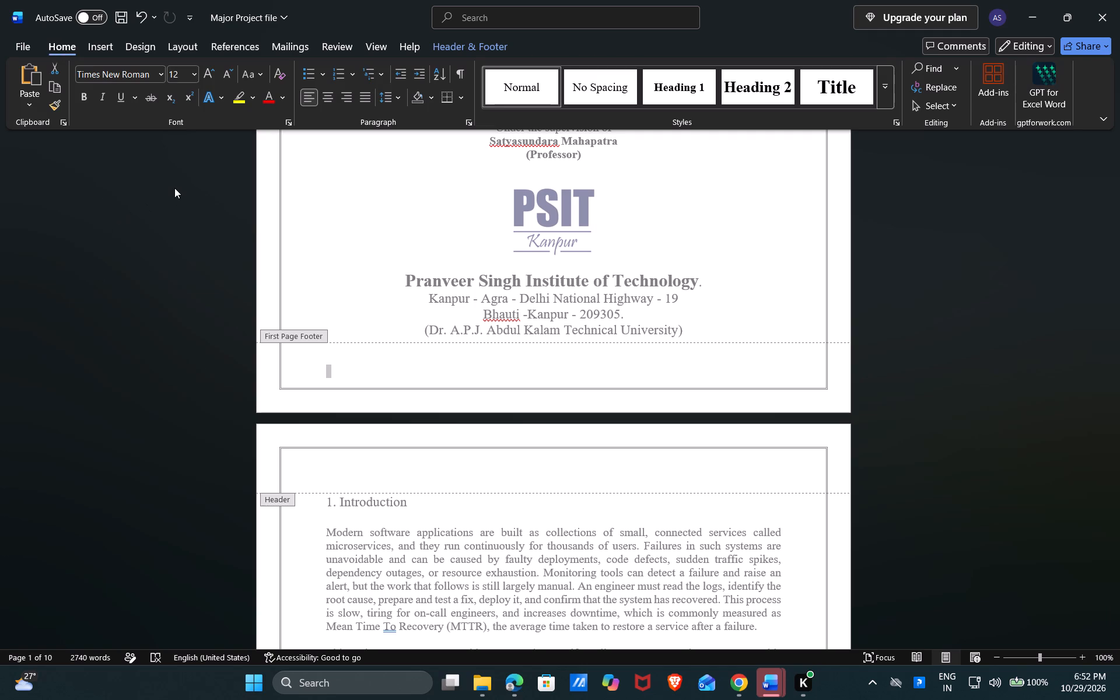
pyautogui.click(96, 43)
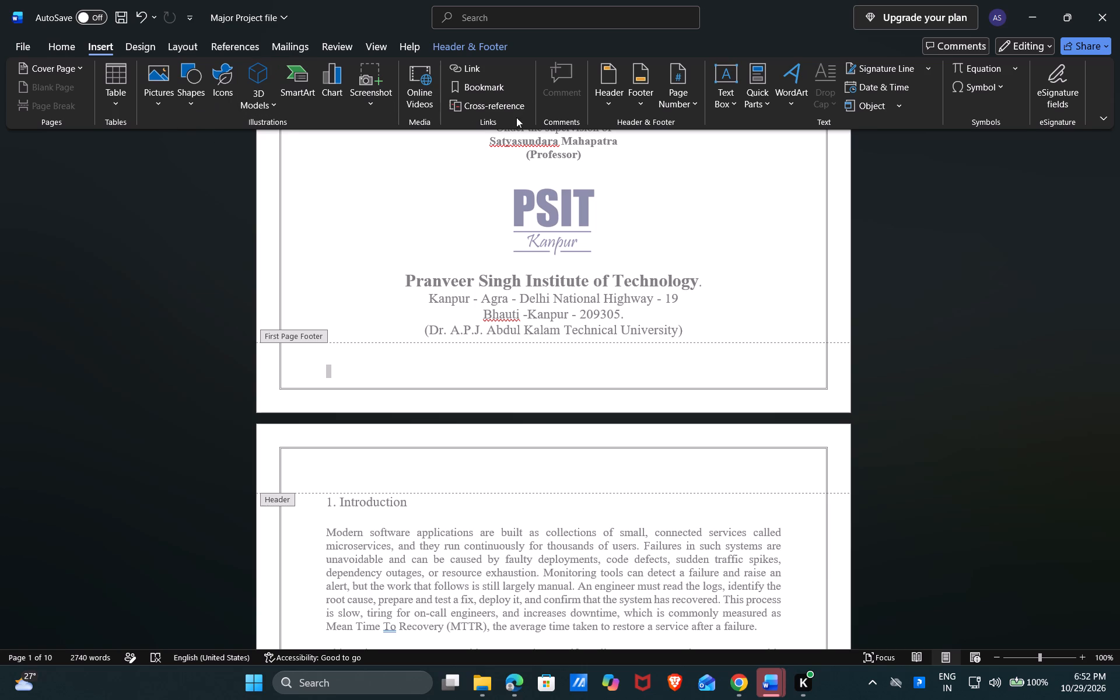
pyautogui.click(636, 96)
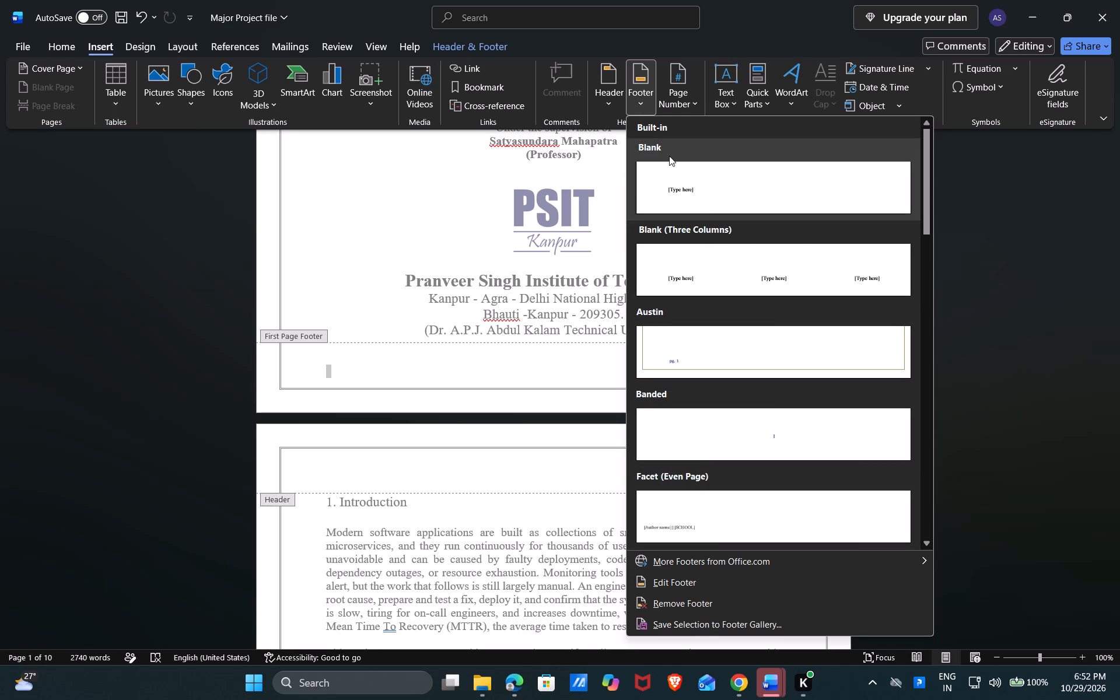
pyautogui.click(695, 99)
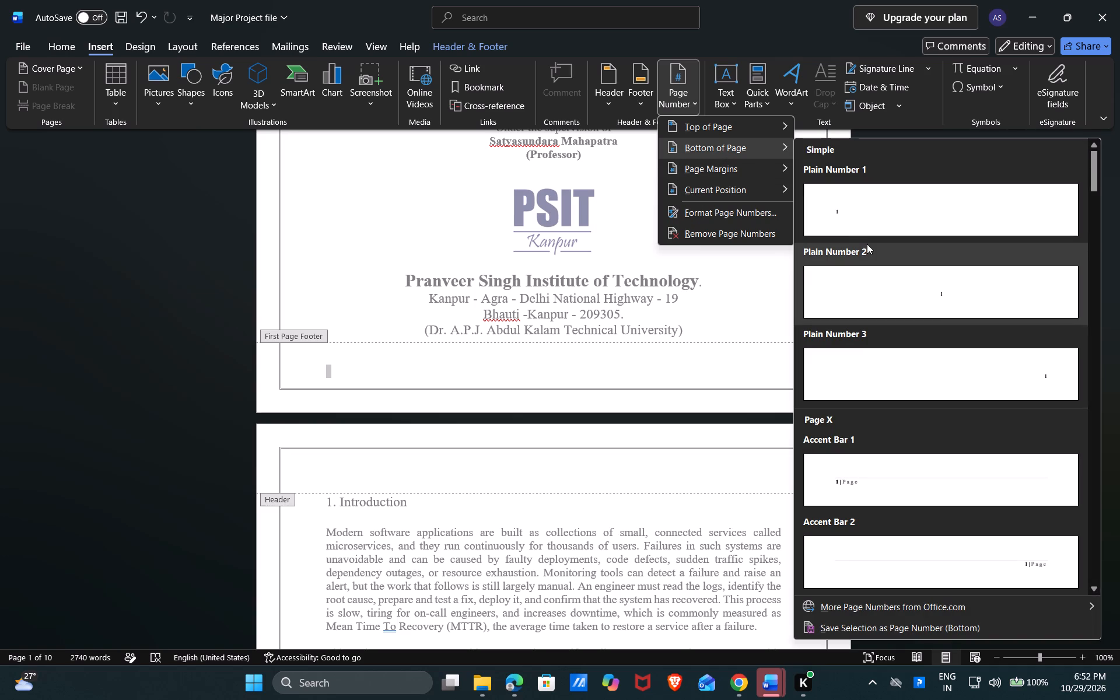
pyautogui.click(967, 360)
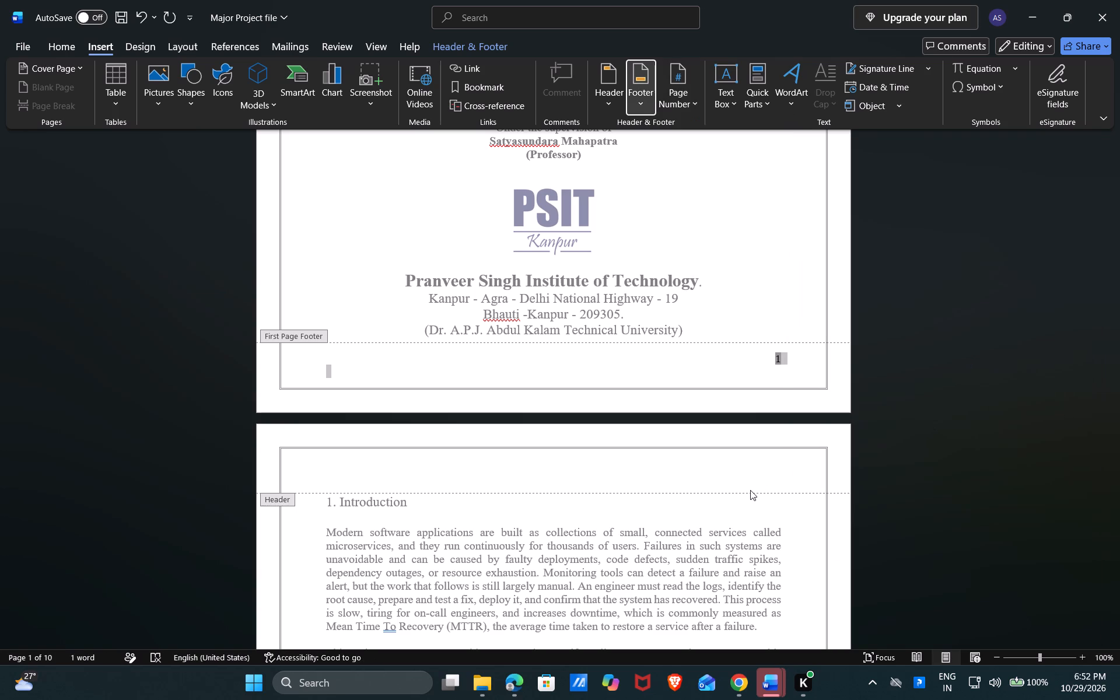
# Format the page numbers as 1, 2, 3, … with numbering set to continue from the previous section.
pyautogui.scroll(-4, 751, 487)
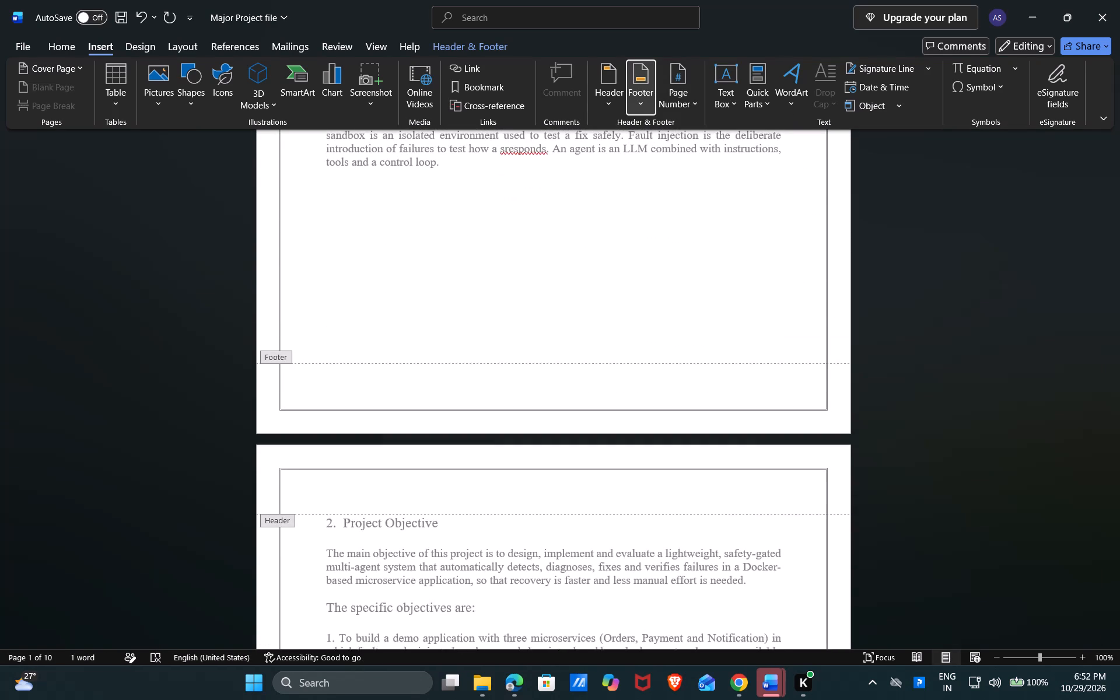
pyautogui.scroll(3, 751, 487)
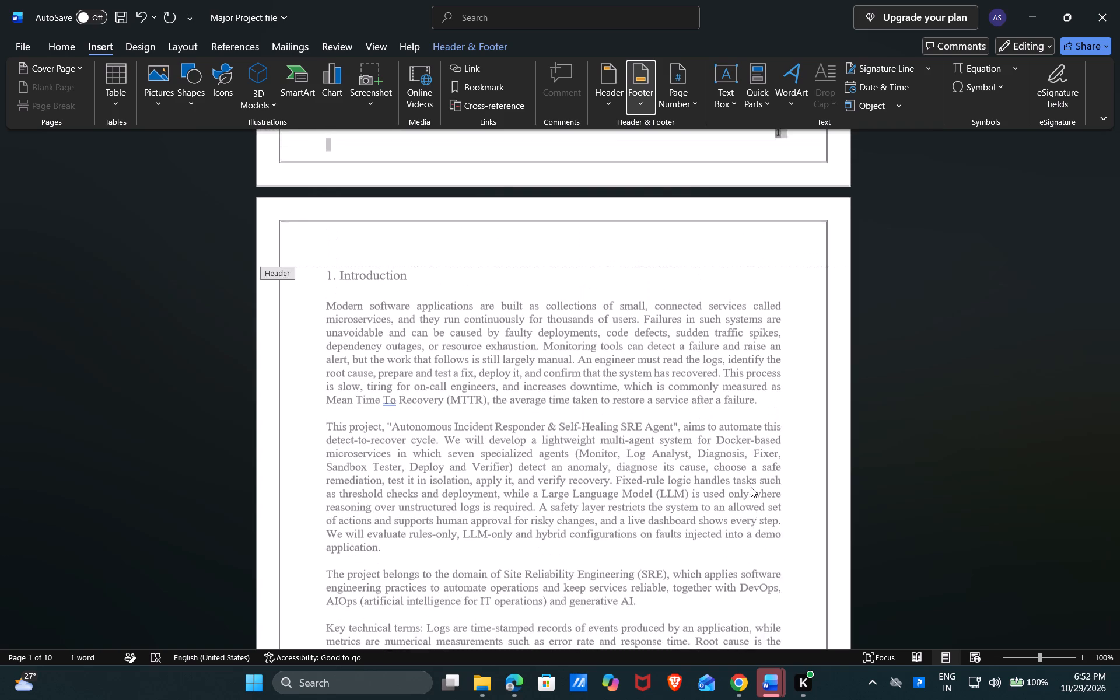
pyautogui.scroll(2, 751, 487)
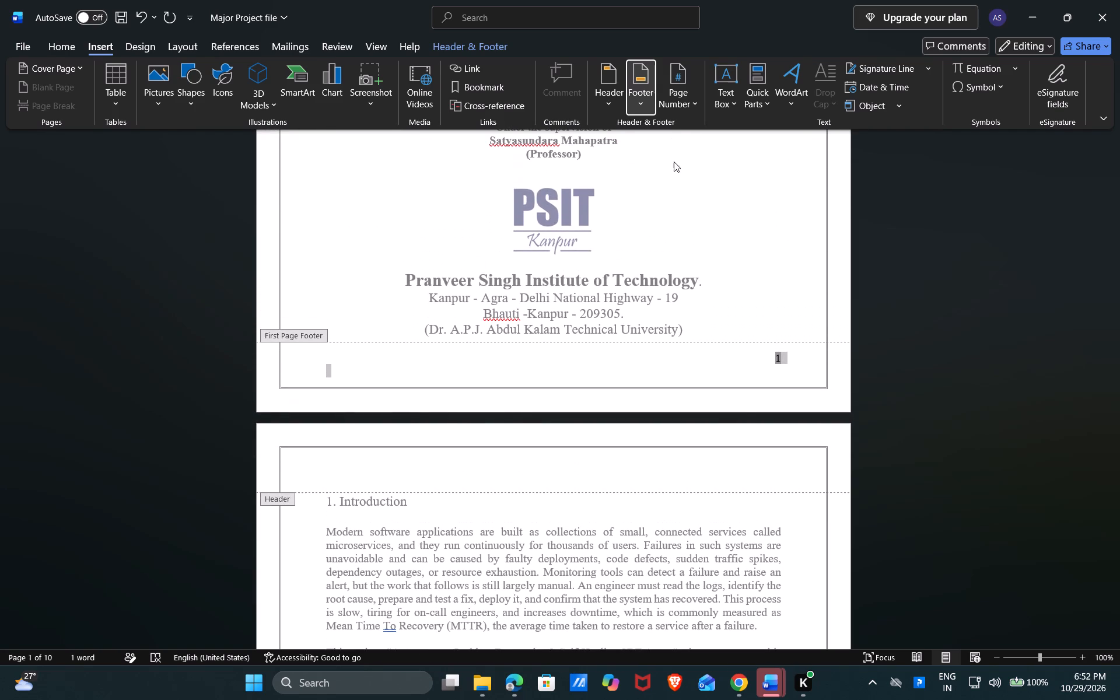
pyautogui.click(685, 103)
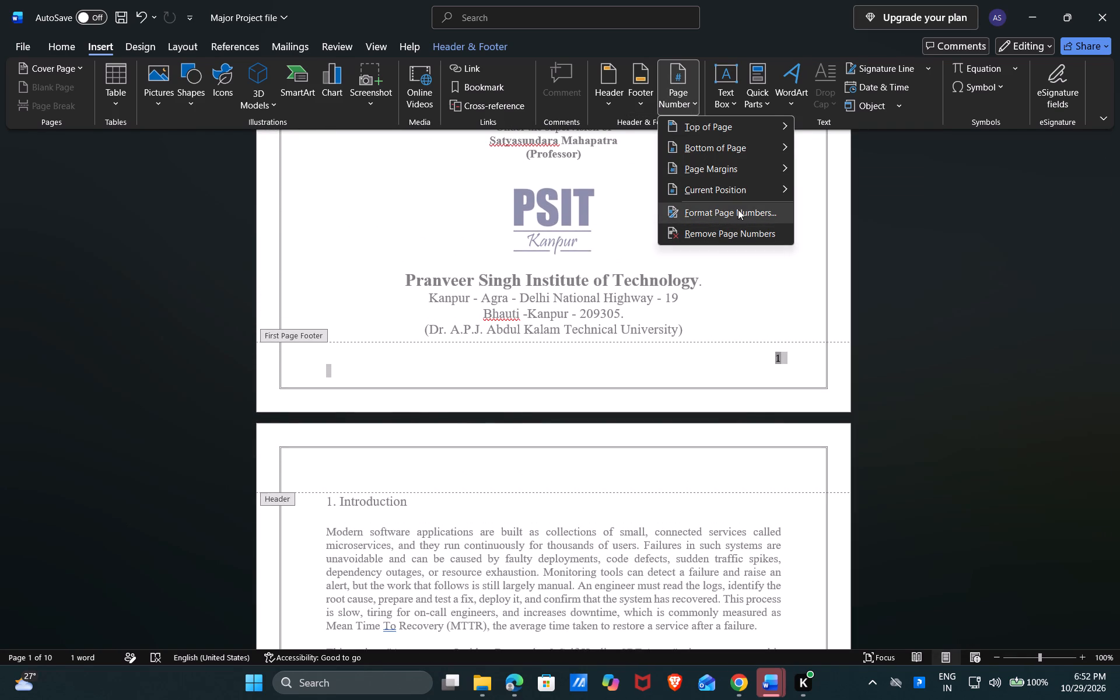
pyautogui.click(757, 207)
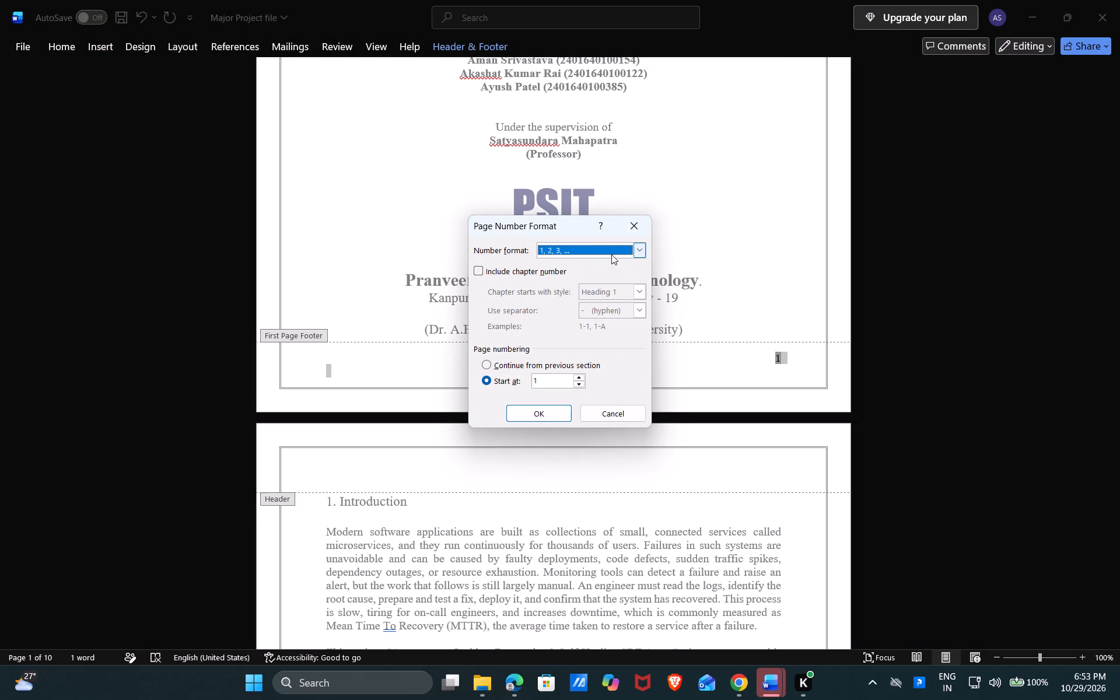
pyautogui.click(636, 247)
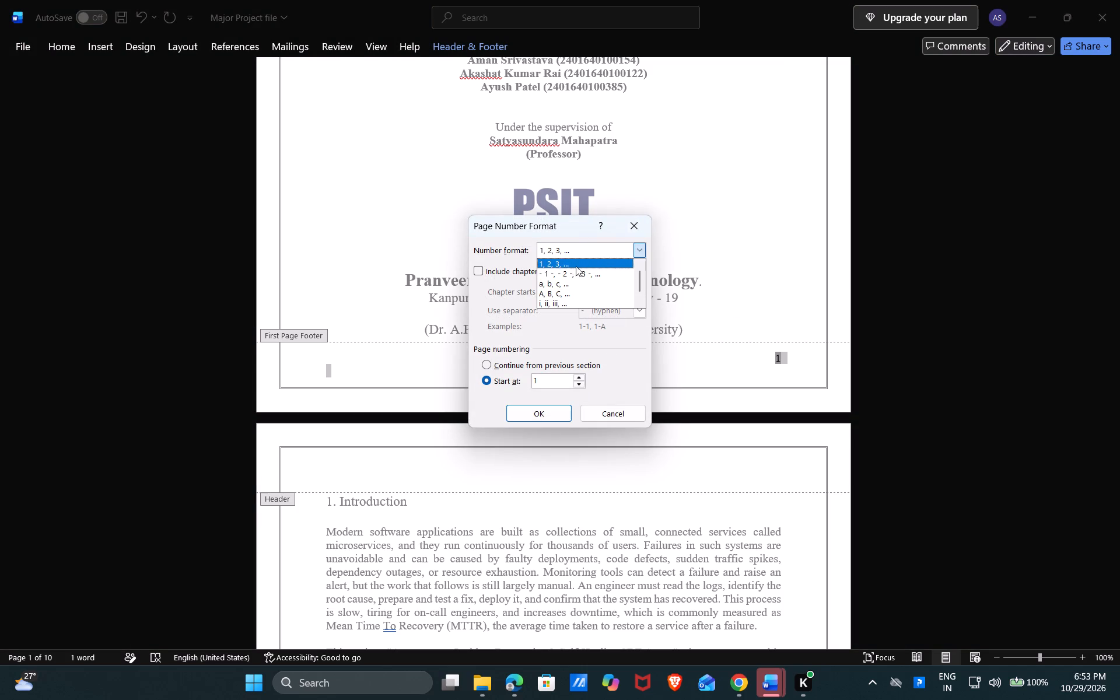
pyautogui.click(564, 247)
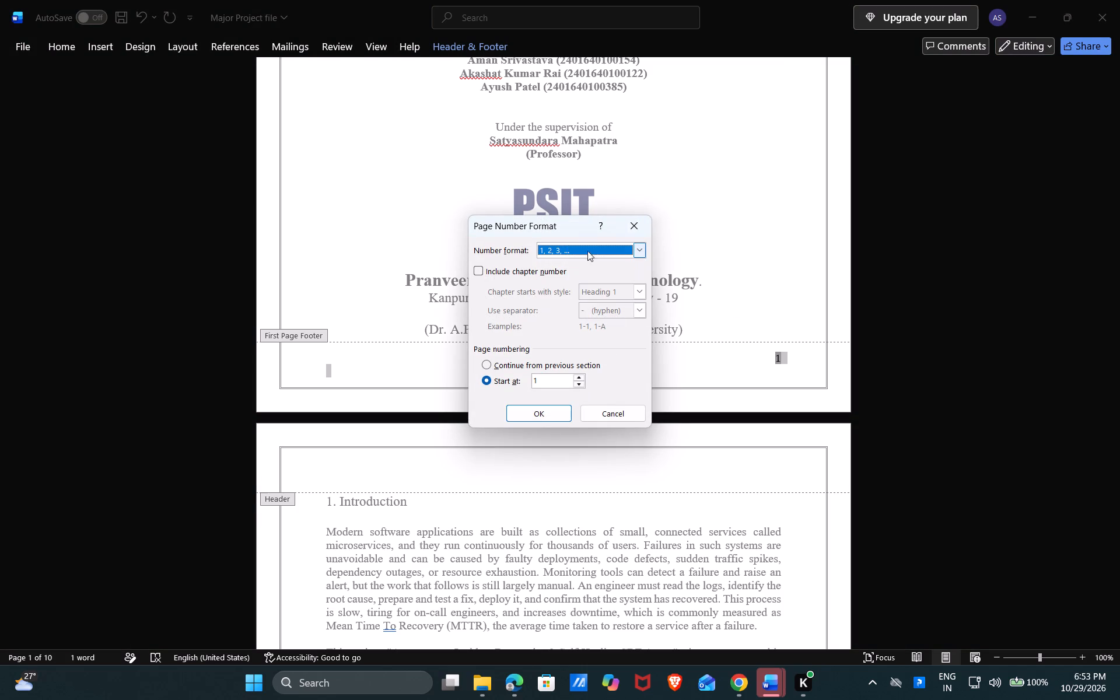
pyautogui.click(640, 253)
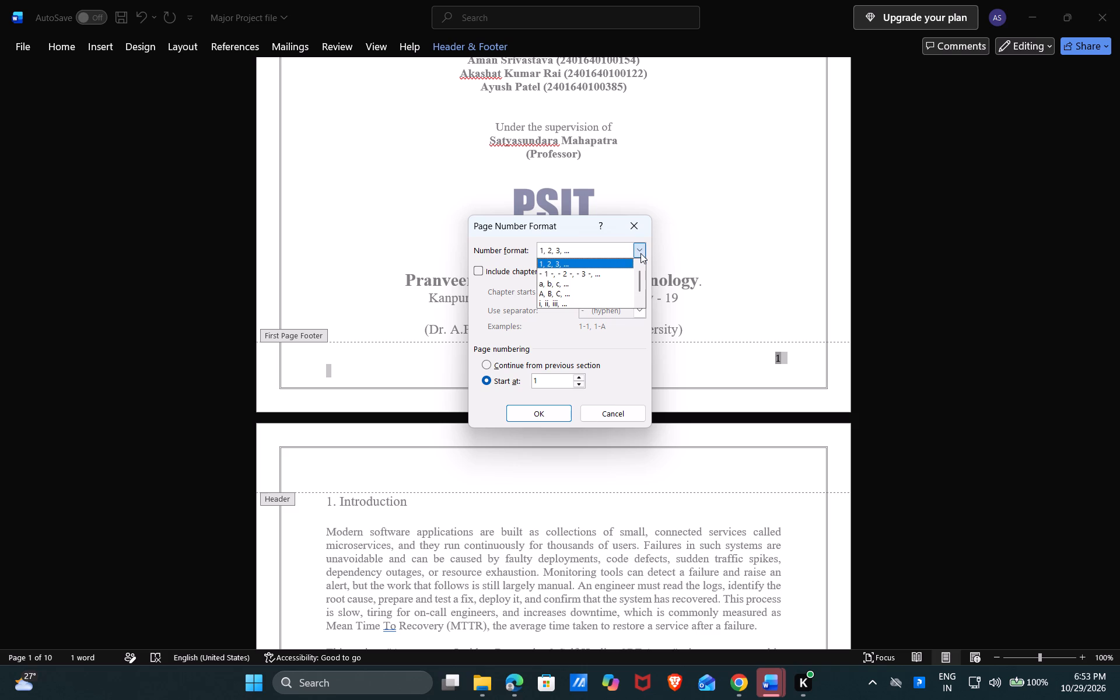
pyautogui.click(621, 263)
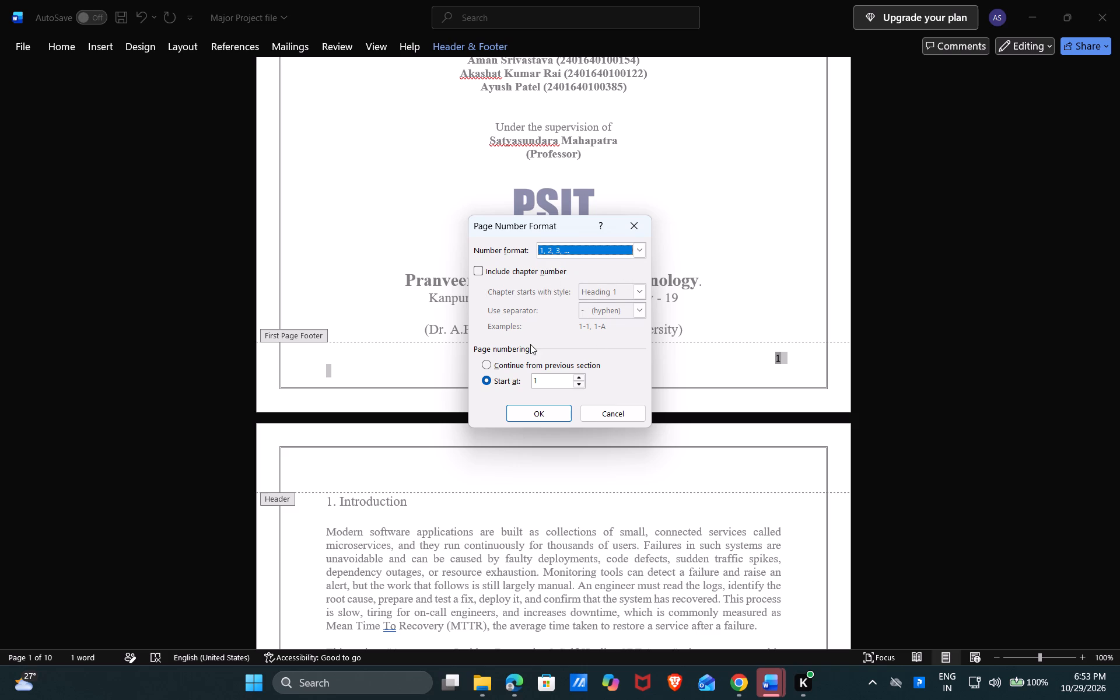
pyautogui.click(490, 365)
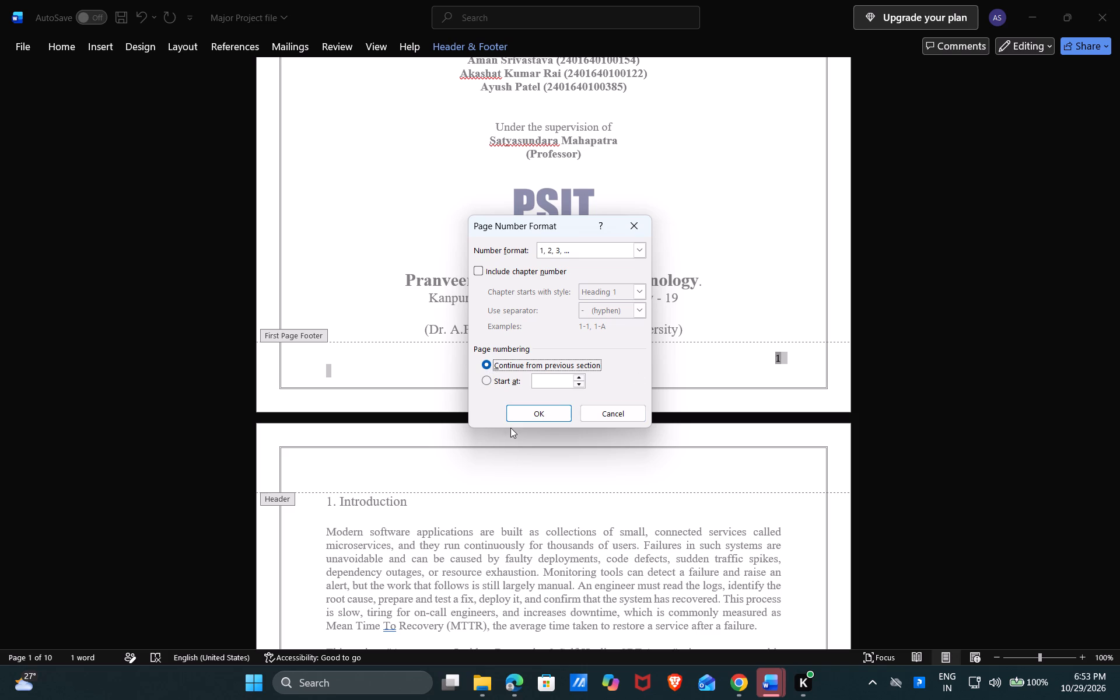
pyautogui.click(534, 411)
# Switch the page numbering to the Start at option in the page number format.
pyautogui.scroll(-5, 683, 481)
pyautogui.scroll(1, 683, 481)
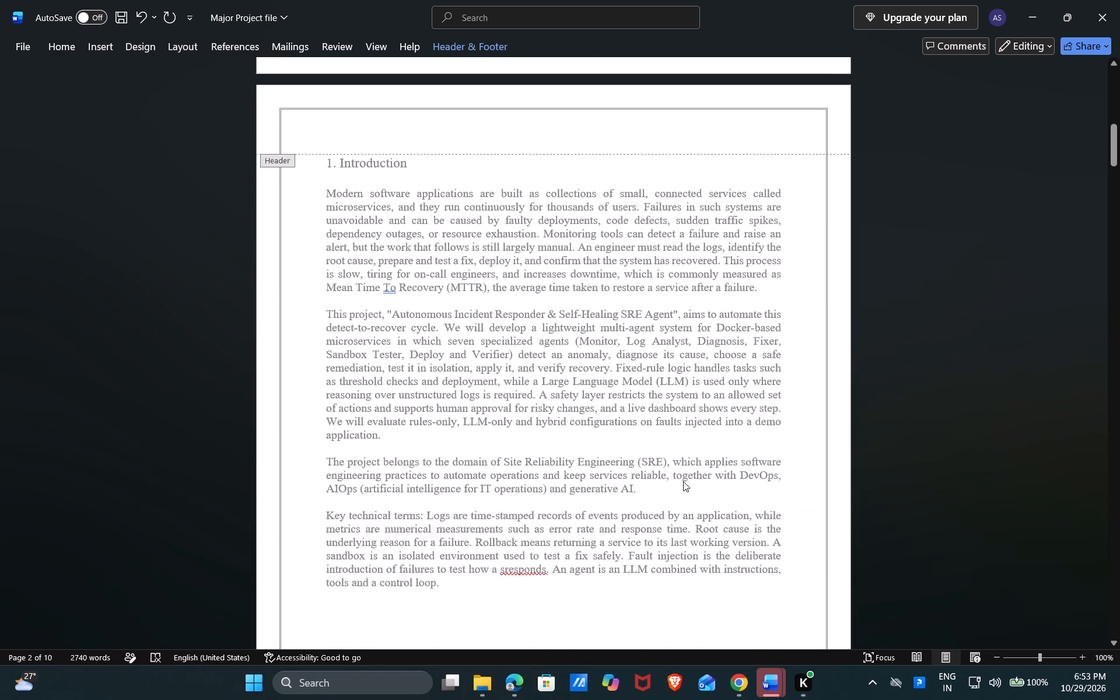
pyautogui.scroll(2, 683, 481)
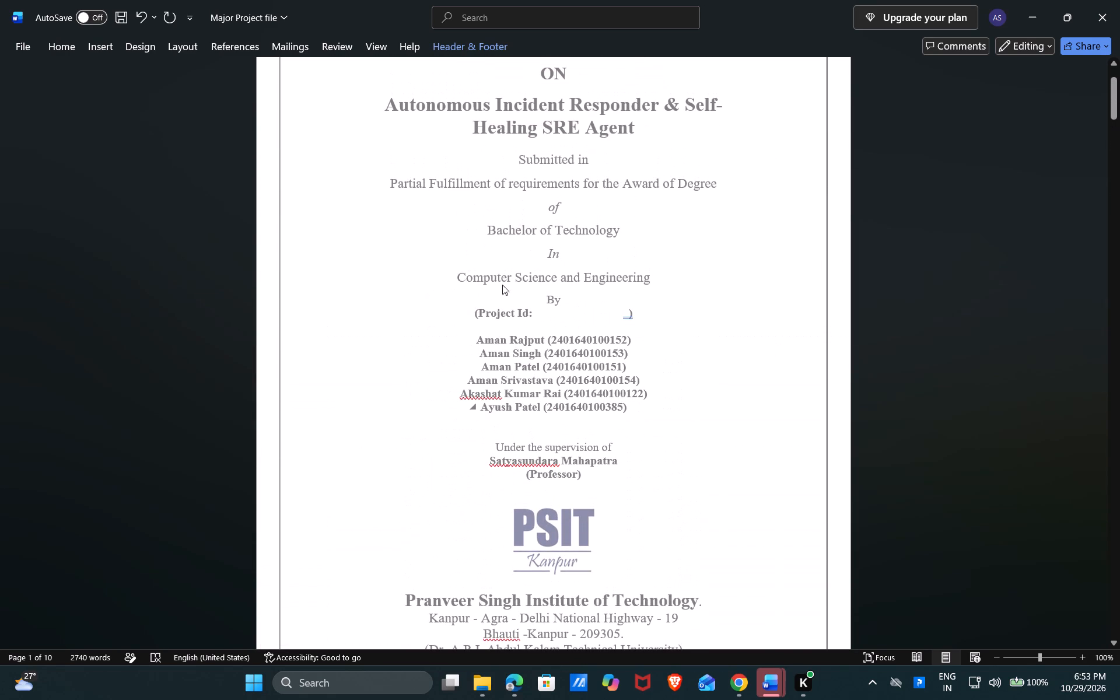
pyautogui.click(466, 44)
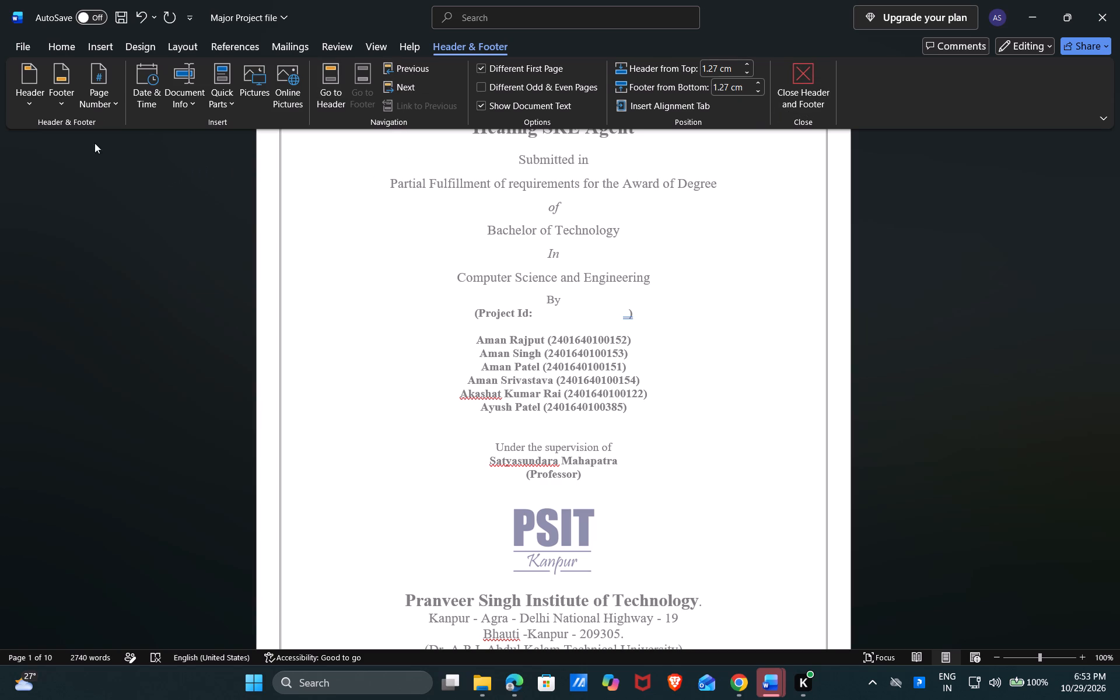
pyautogui.click(109, 87)
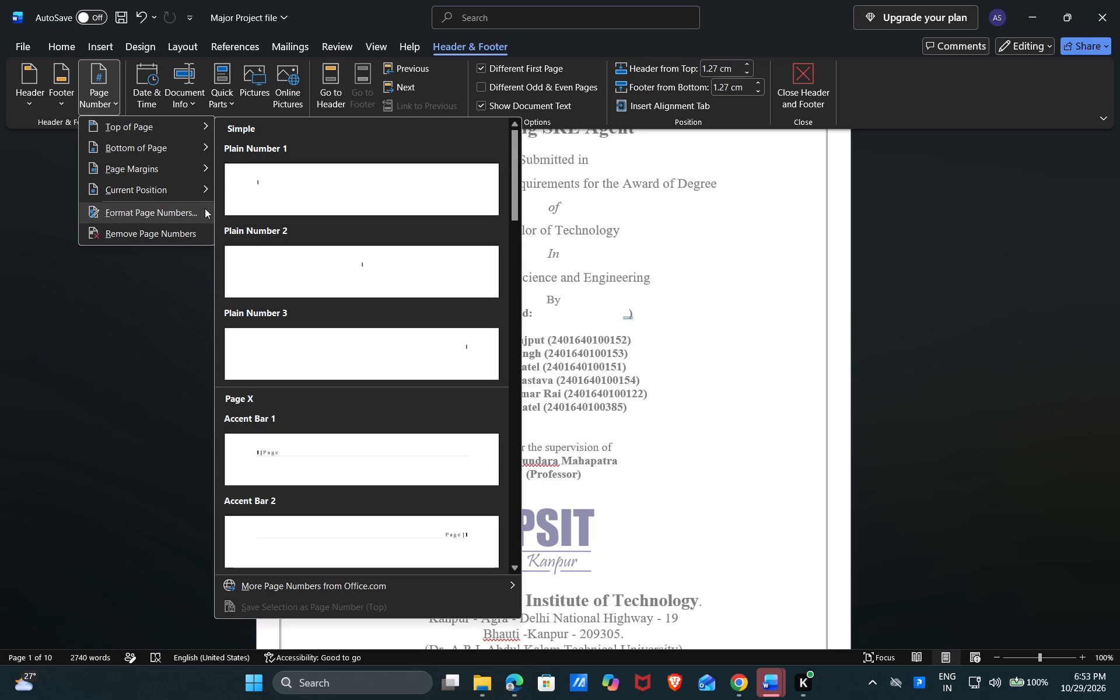
pyautogui.click(171, 211)
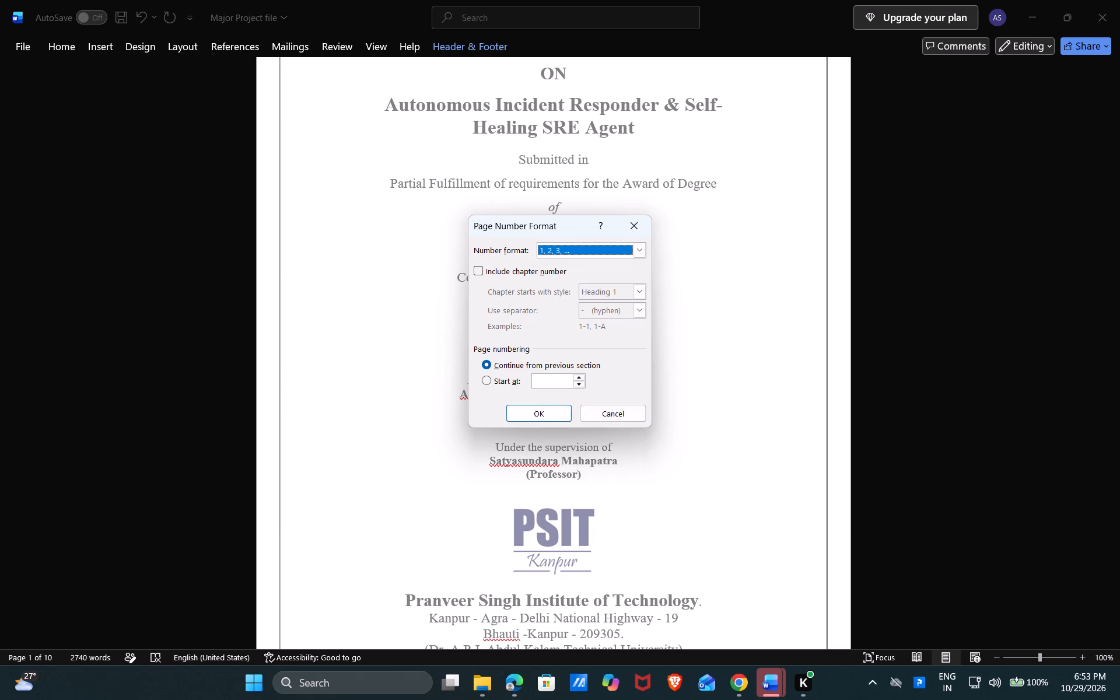
pyautogui.click(482, 376)
pyautogui.click(561, 416)
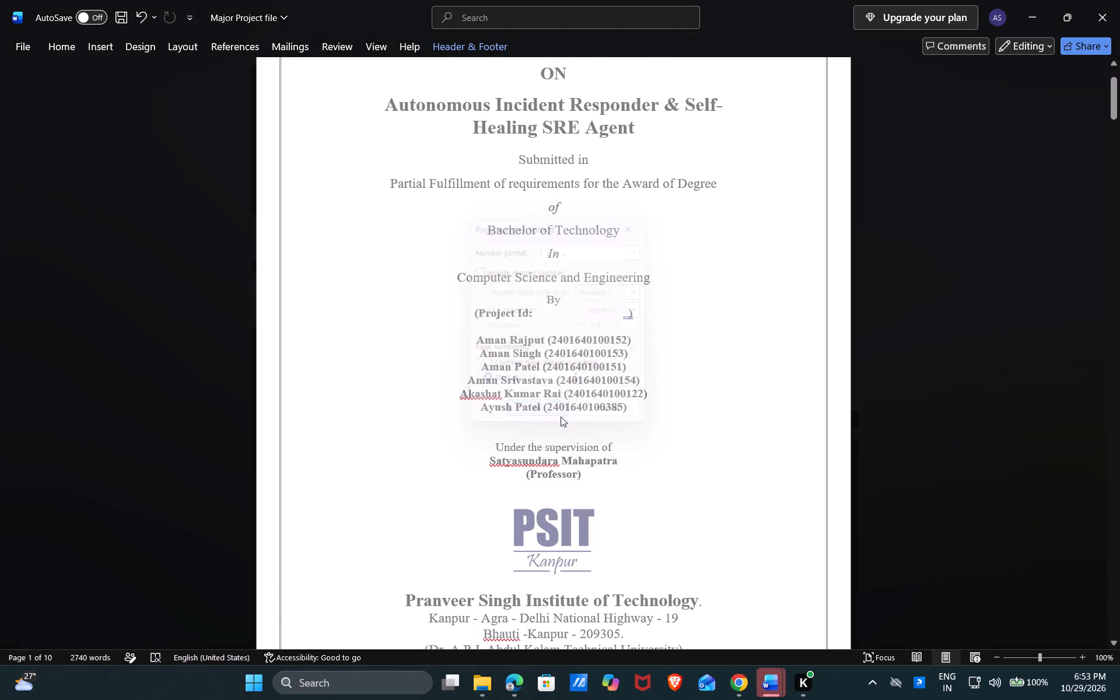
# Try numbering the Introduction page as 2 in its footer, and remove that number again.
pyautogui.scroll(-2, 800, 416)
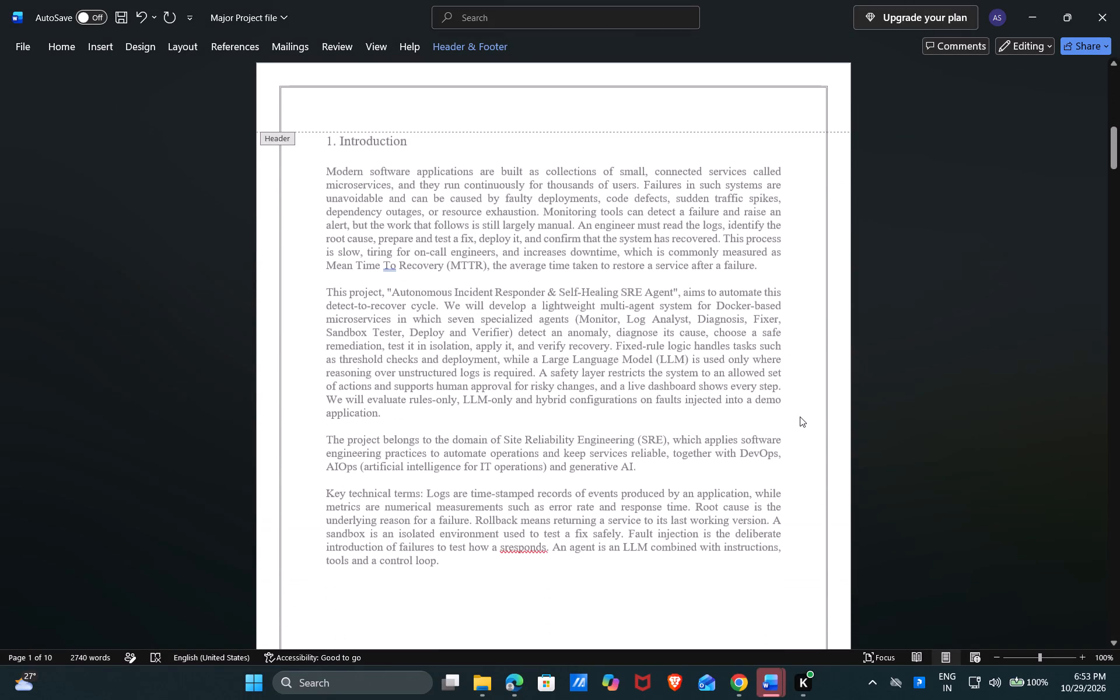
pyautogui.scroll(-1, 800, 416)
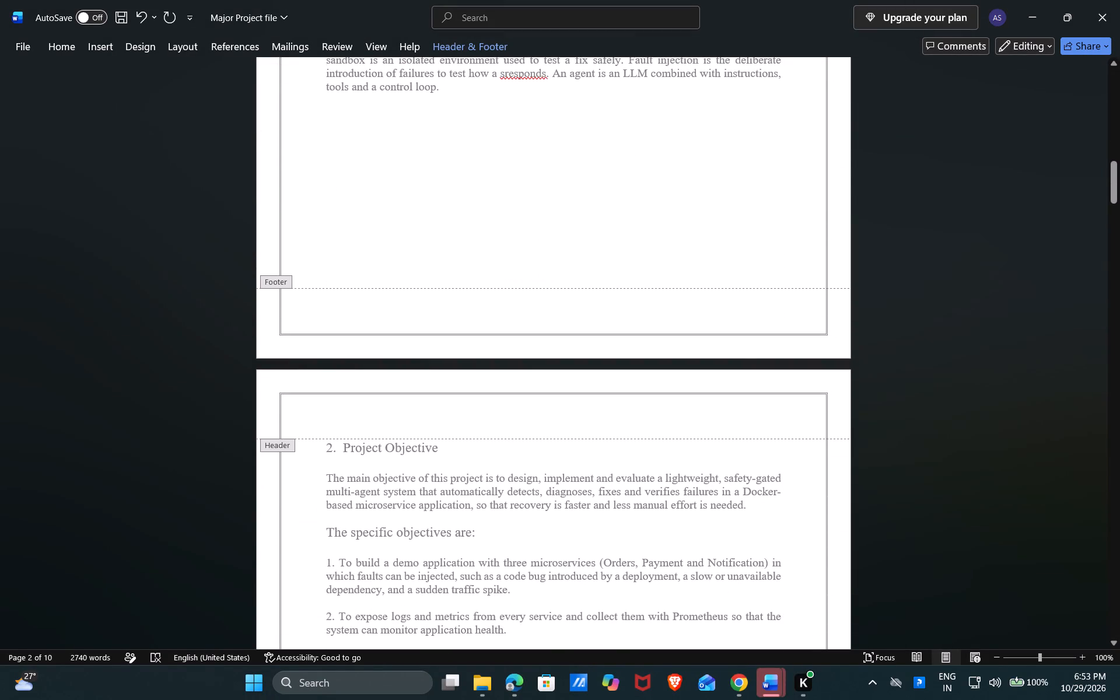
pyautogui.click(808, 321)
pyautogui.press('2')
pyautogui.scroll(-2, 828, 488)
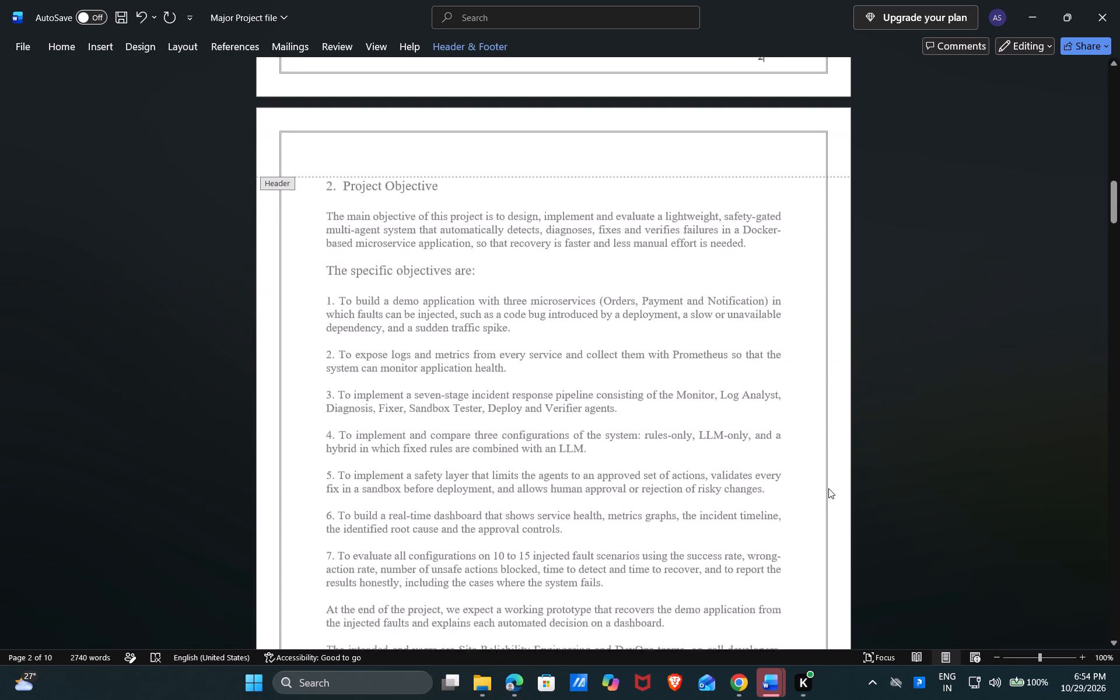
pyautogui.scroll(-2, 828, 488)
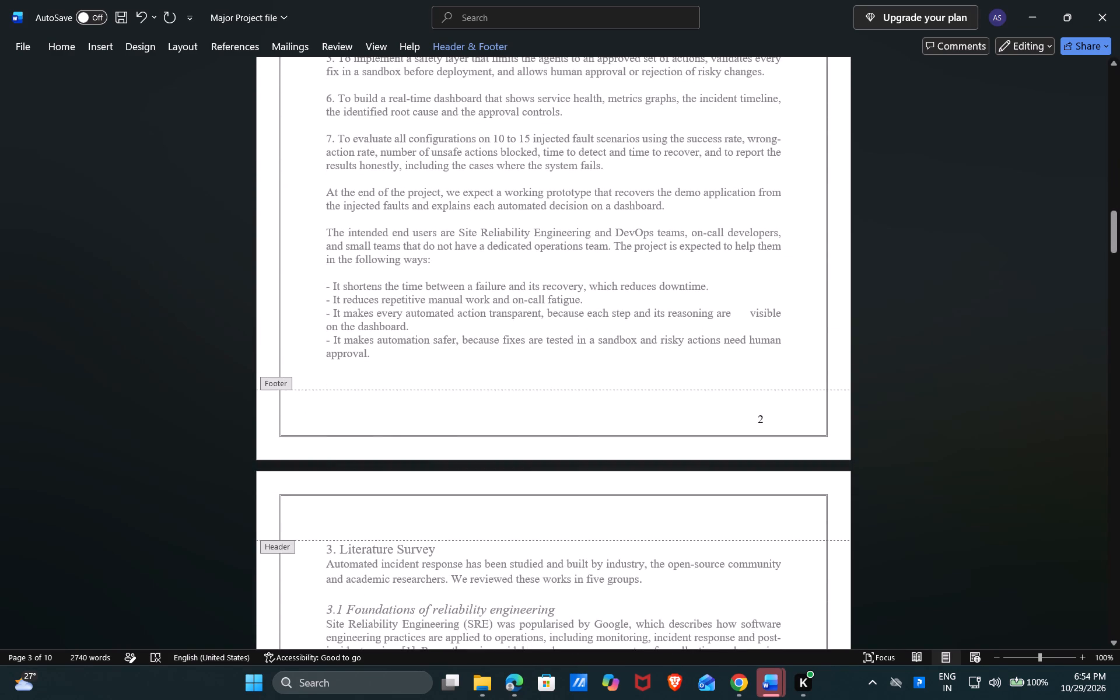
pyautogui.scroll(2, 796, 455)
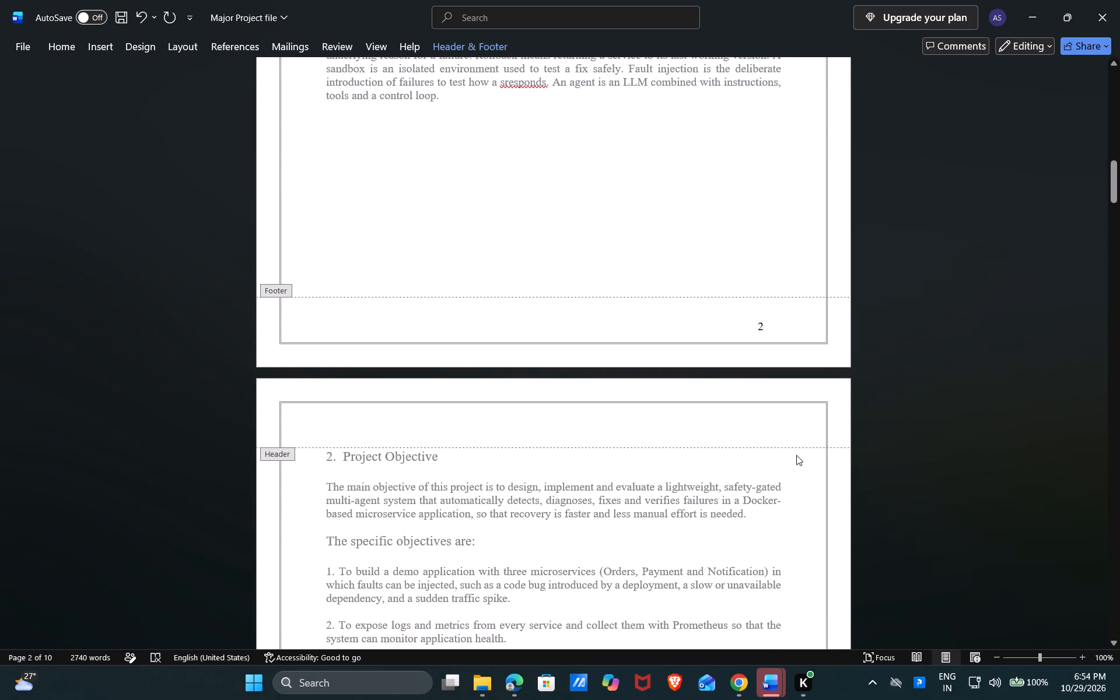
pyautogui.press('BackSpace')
# Delete the page number from the cover page's footer, leaving that footer empty.
pyautogui.scroll(1, 796, 455)
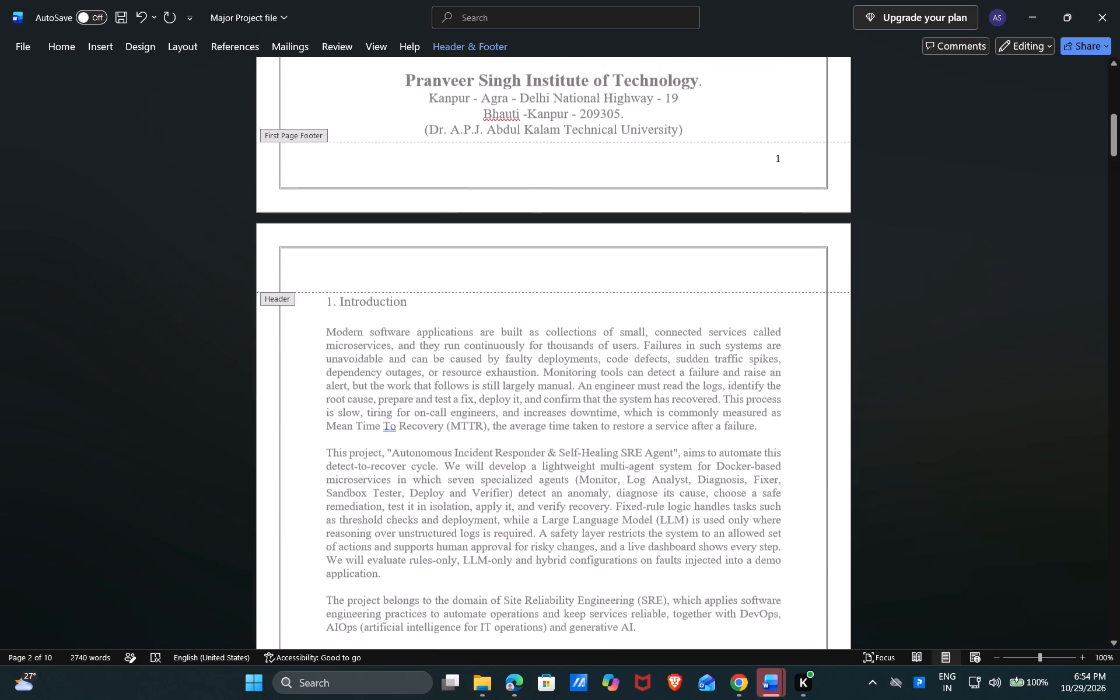
pyautogui.scroll(1, 796, 455)
pyautogui.click(799, 190)
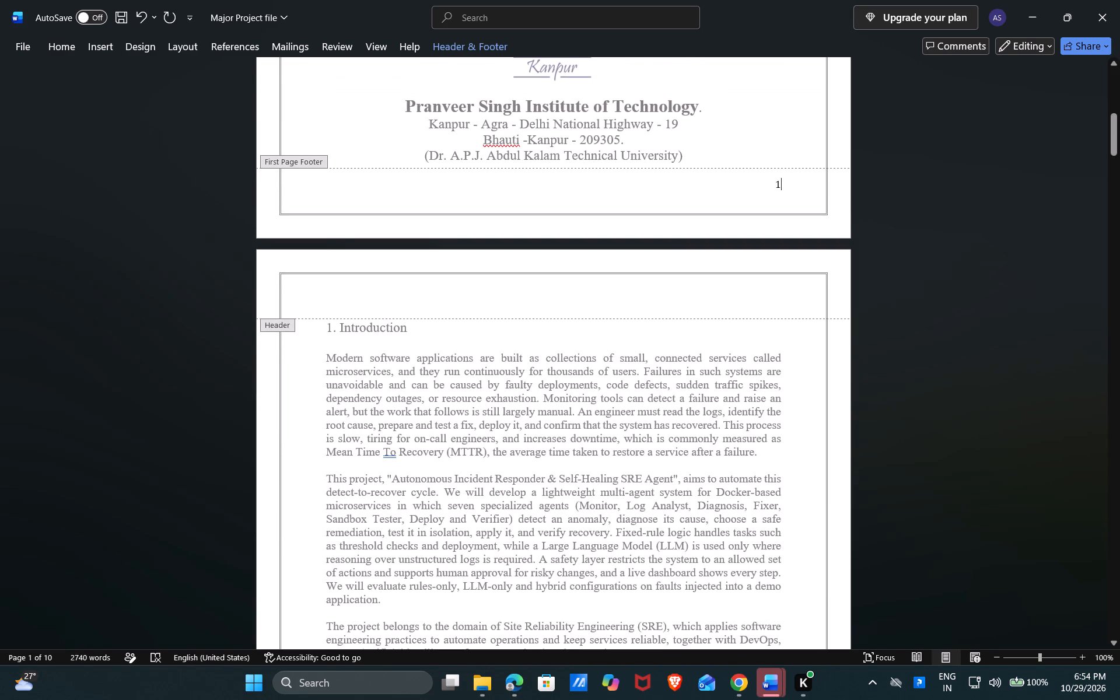
pyautogui.press('BackSpace')
pyautogui.click(792, 181)
pyautogui.press('BackSpace')
pyautogui.press('BackSpace')
pyautogui.press('BackSpace')
pyautogui.press('BackSpace')
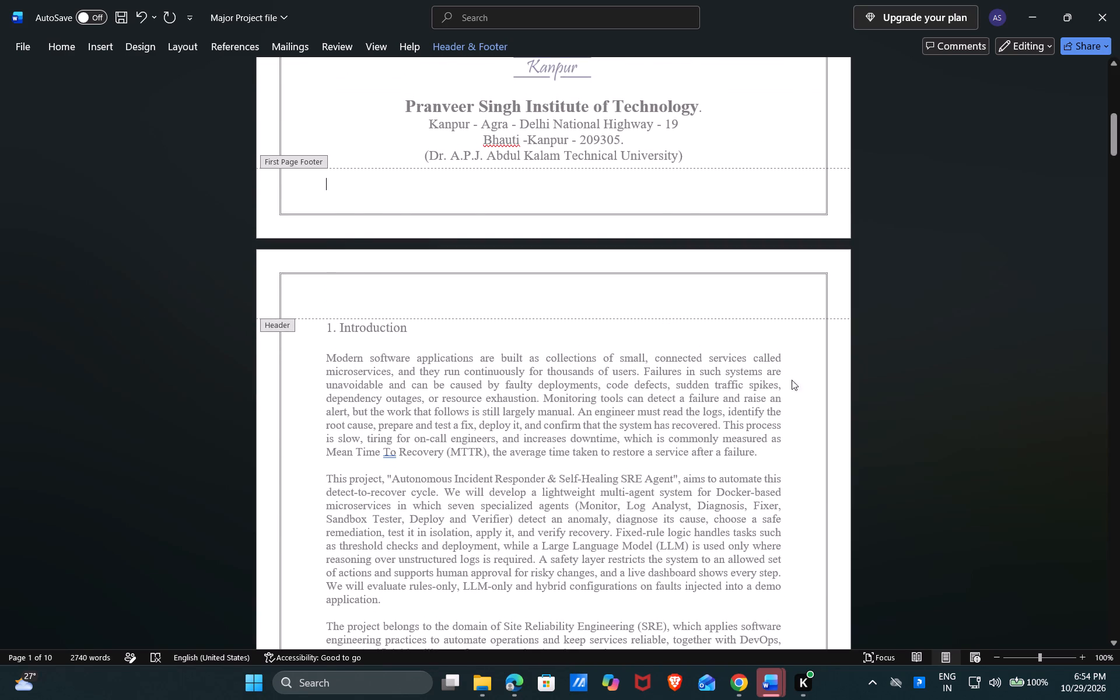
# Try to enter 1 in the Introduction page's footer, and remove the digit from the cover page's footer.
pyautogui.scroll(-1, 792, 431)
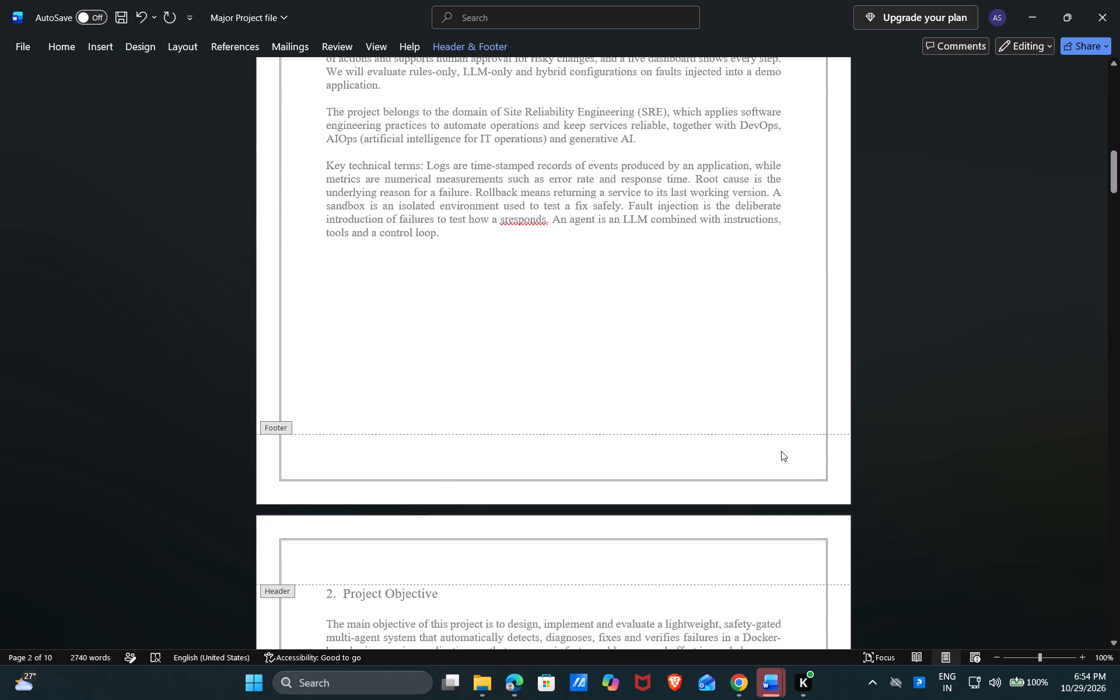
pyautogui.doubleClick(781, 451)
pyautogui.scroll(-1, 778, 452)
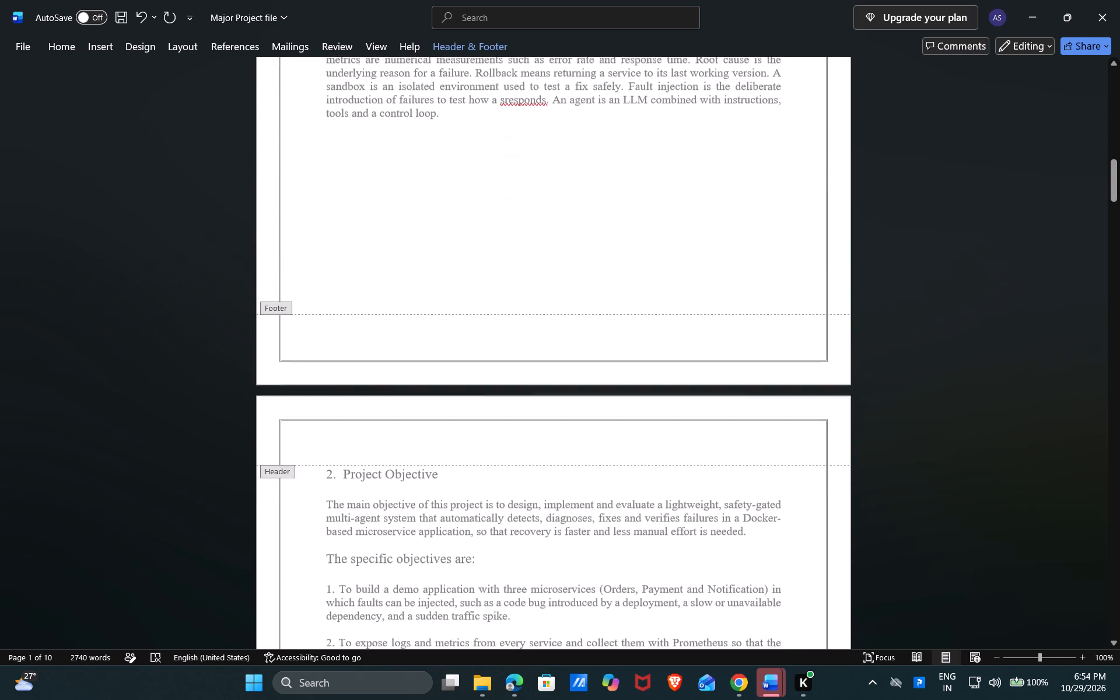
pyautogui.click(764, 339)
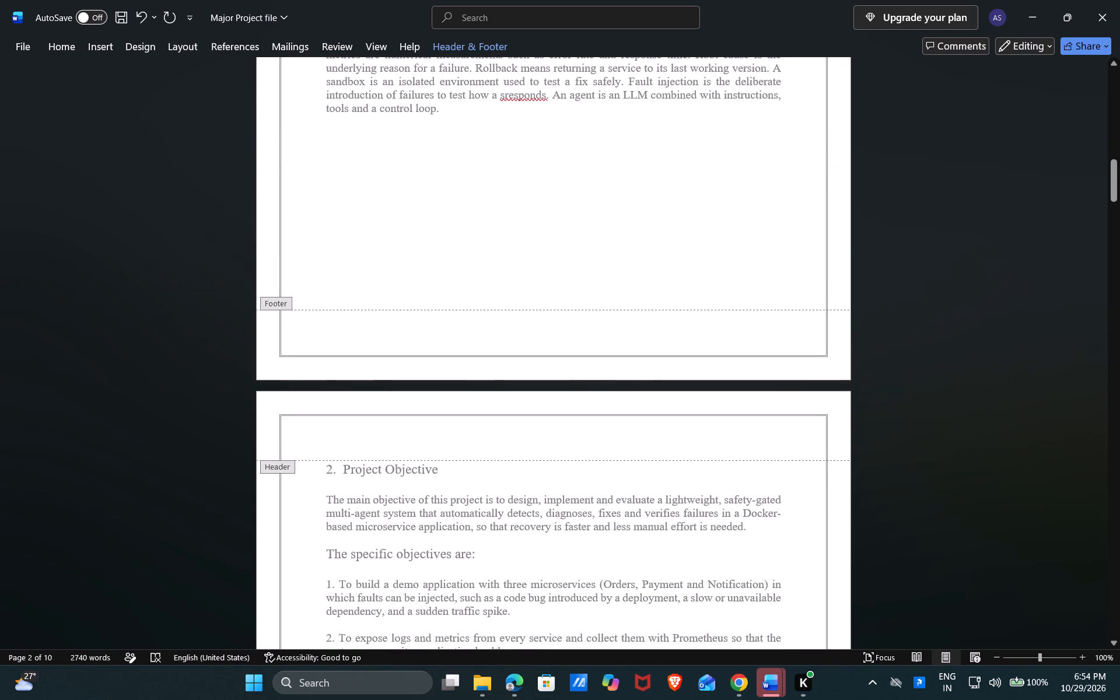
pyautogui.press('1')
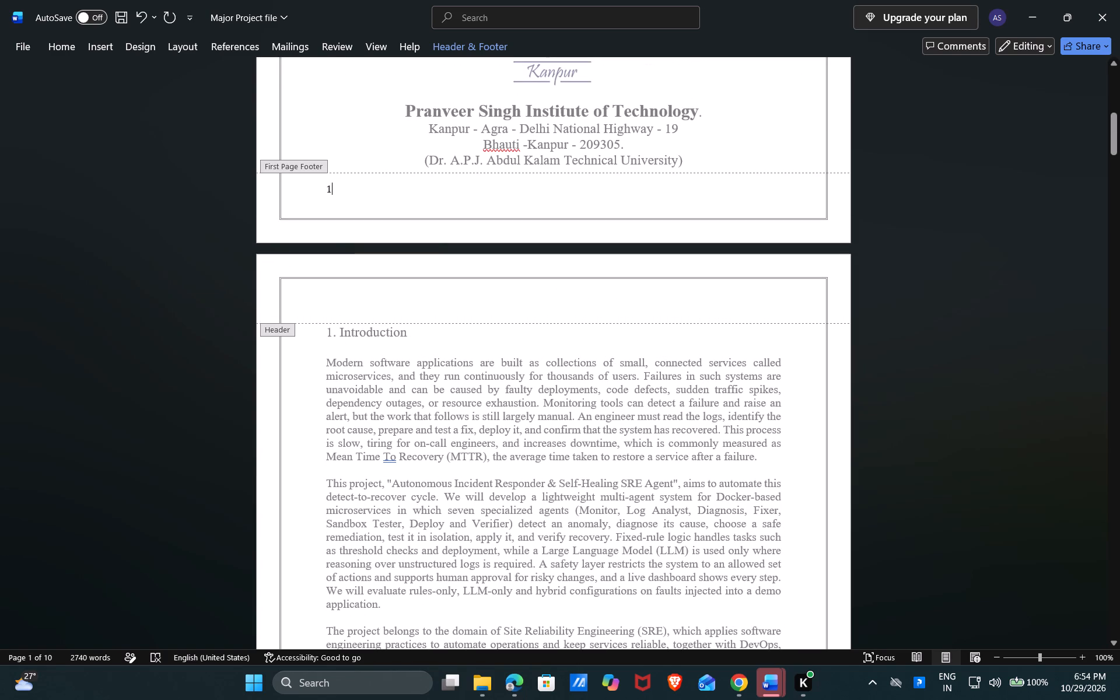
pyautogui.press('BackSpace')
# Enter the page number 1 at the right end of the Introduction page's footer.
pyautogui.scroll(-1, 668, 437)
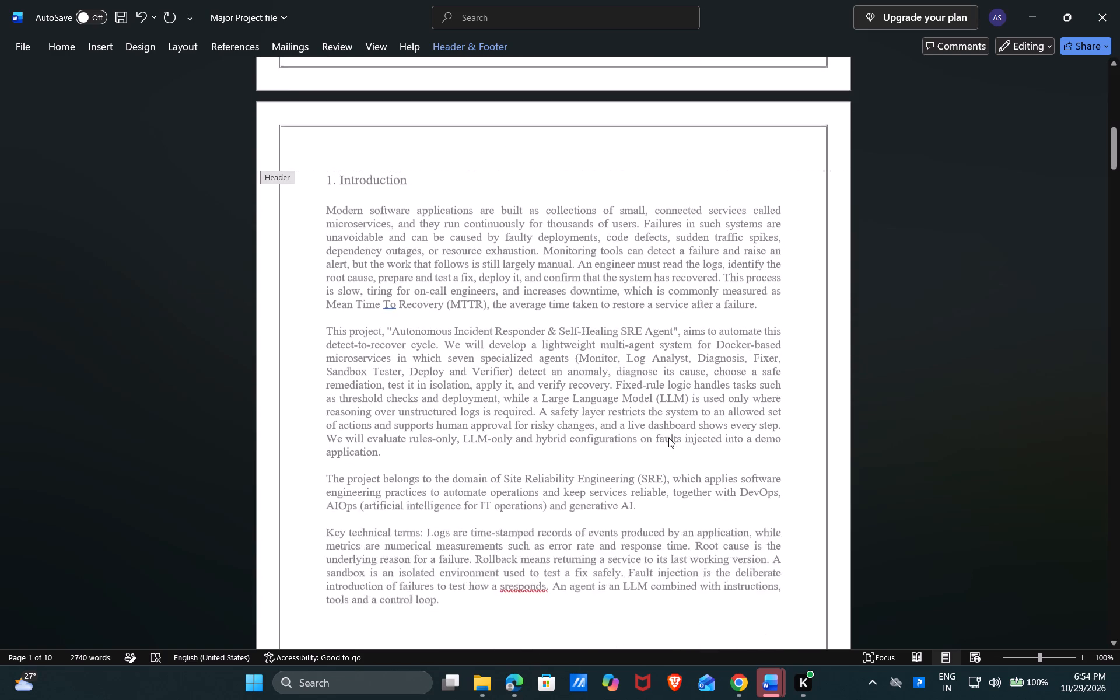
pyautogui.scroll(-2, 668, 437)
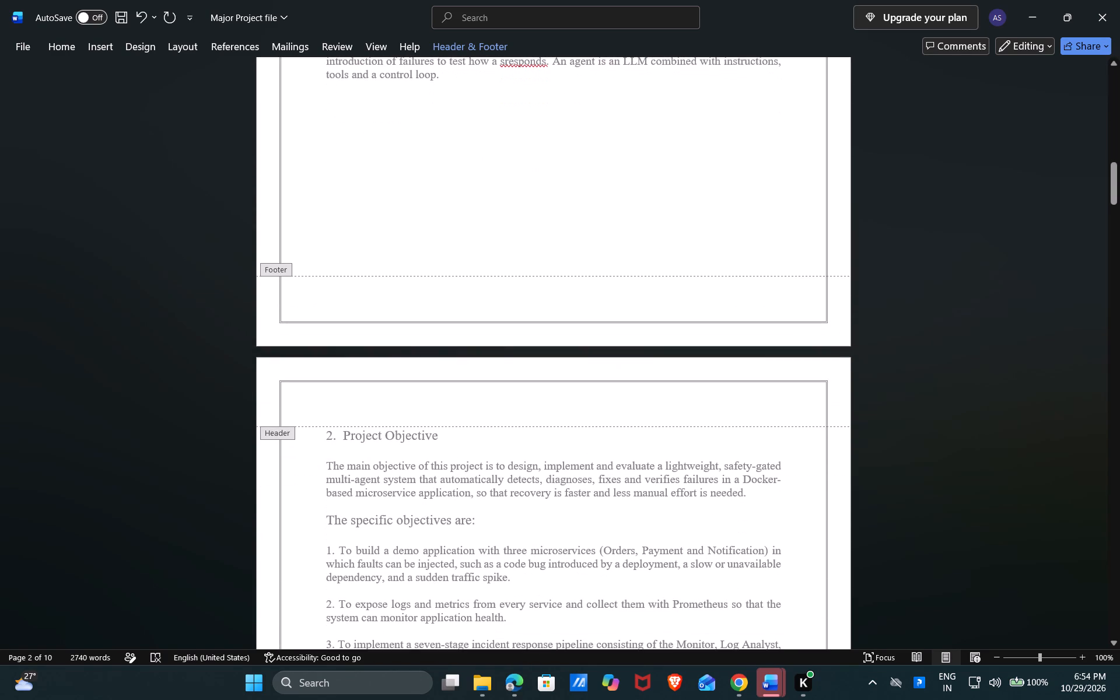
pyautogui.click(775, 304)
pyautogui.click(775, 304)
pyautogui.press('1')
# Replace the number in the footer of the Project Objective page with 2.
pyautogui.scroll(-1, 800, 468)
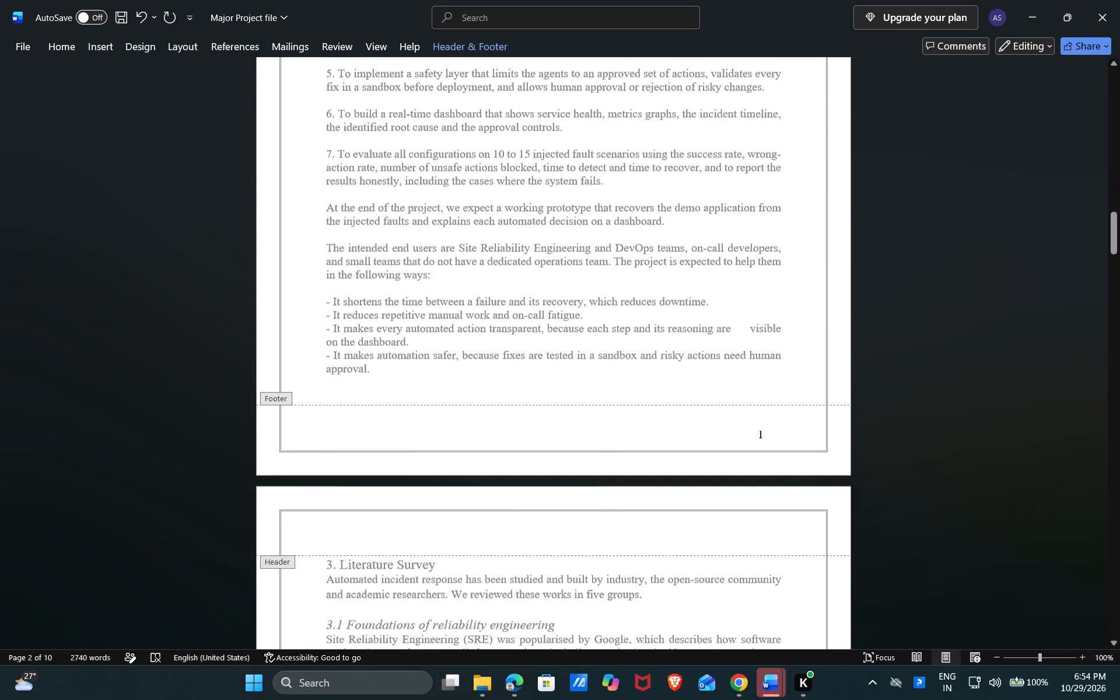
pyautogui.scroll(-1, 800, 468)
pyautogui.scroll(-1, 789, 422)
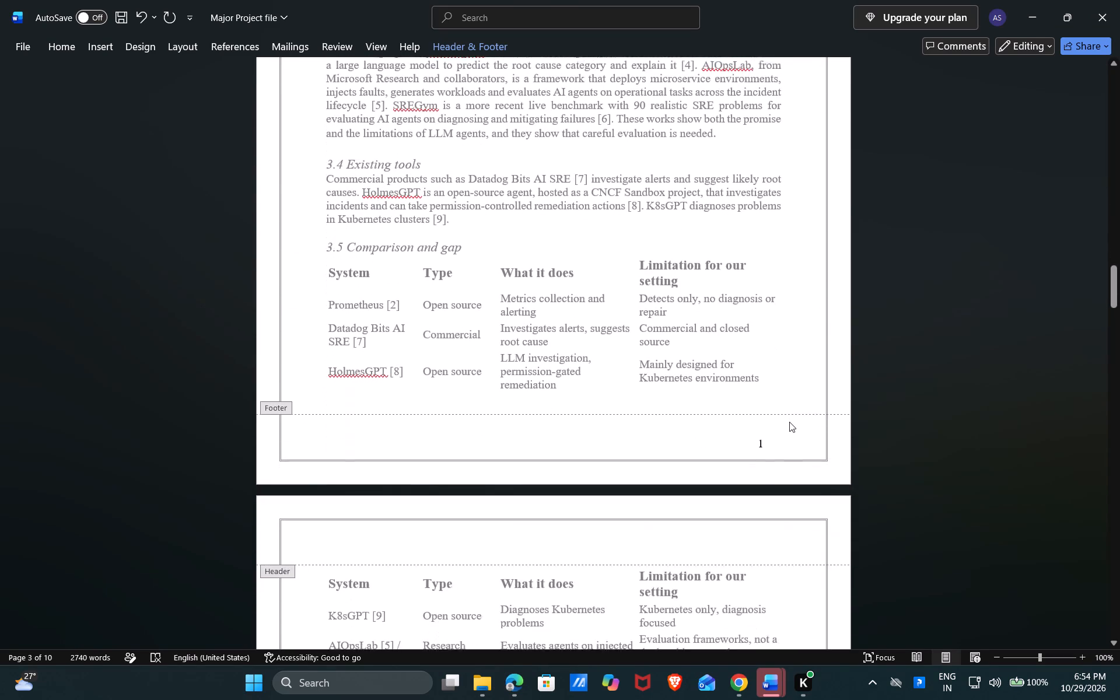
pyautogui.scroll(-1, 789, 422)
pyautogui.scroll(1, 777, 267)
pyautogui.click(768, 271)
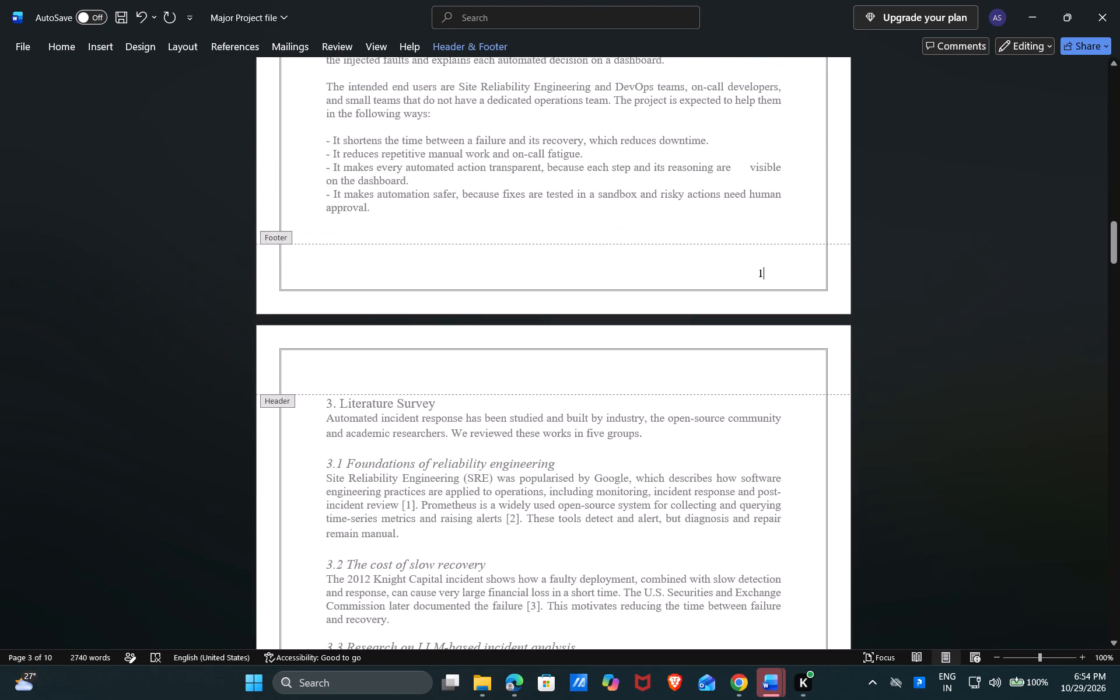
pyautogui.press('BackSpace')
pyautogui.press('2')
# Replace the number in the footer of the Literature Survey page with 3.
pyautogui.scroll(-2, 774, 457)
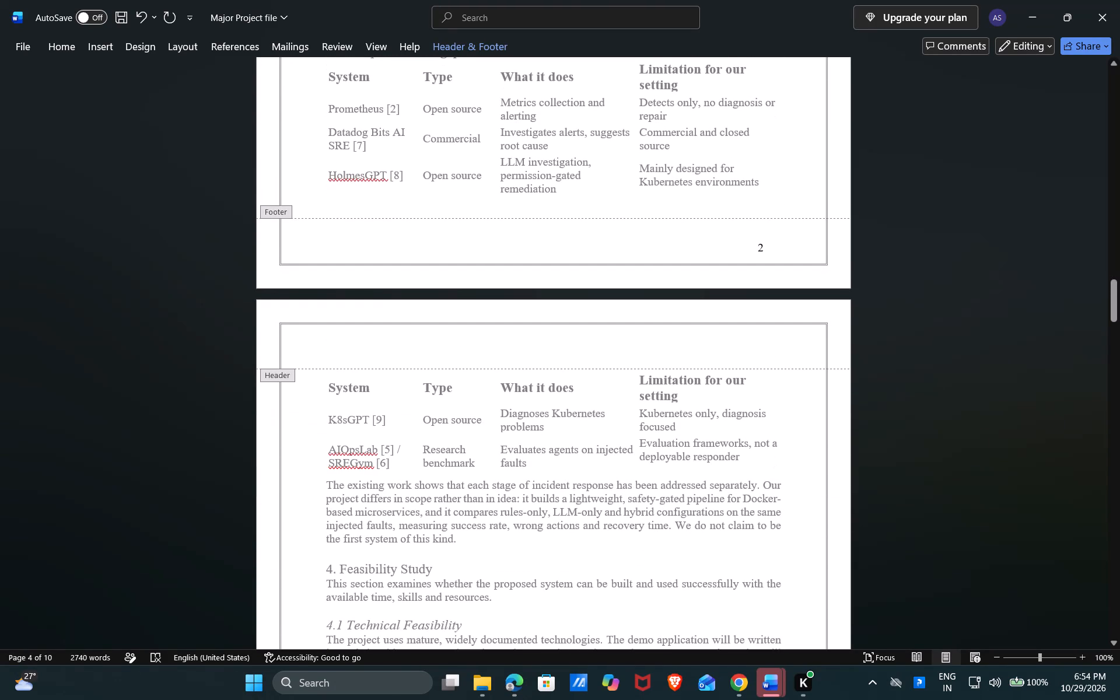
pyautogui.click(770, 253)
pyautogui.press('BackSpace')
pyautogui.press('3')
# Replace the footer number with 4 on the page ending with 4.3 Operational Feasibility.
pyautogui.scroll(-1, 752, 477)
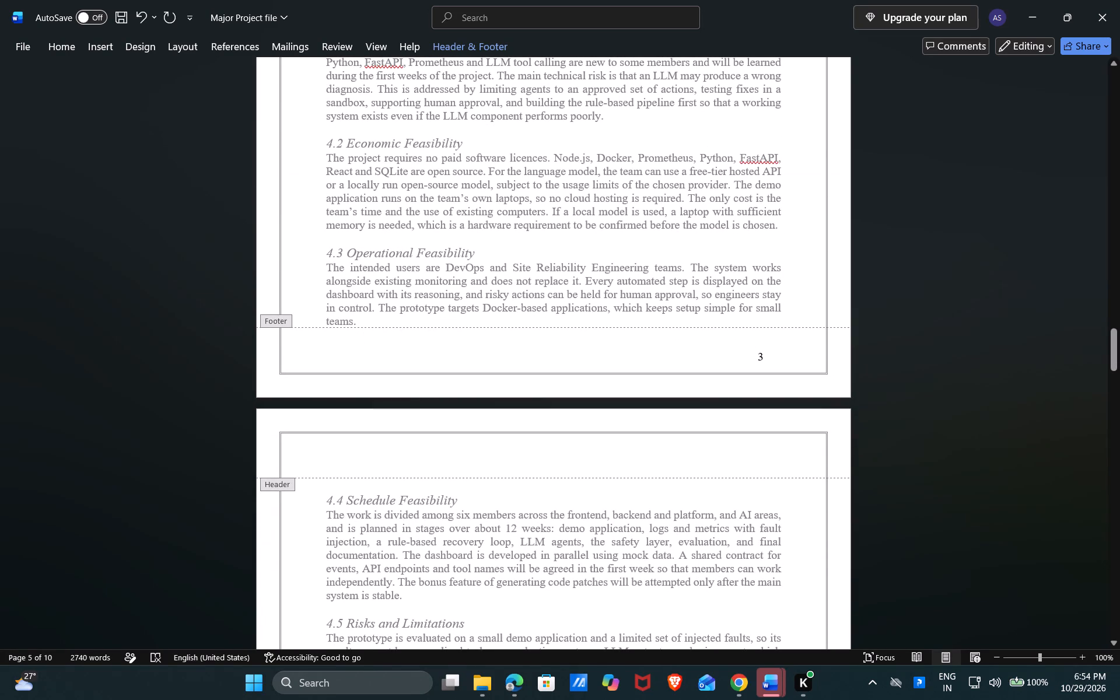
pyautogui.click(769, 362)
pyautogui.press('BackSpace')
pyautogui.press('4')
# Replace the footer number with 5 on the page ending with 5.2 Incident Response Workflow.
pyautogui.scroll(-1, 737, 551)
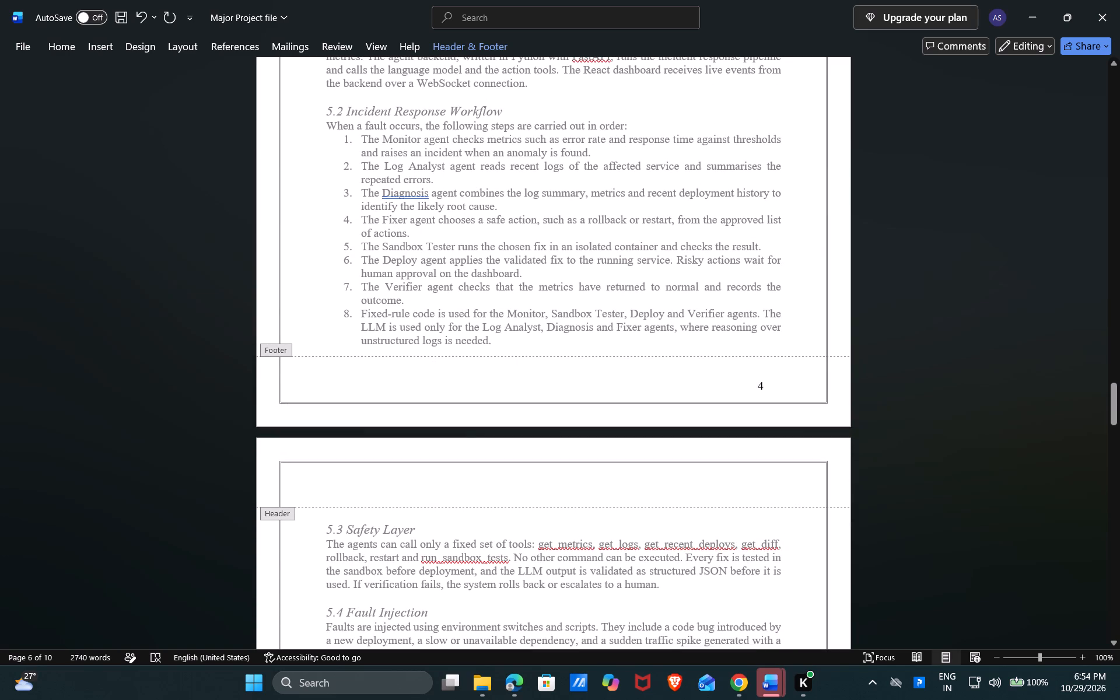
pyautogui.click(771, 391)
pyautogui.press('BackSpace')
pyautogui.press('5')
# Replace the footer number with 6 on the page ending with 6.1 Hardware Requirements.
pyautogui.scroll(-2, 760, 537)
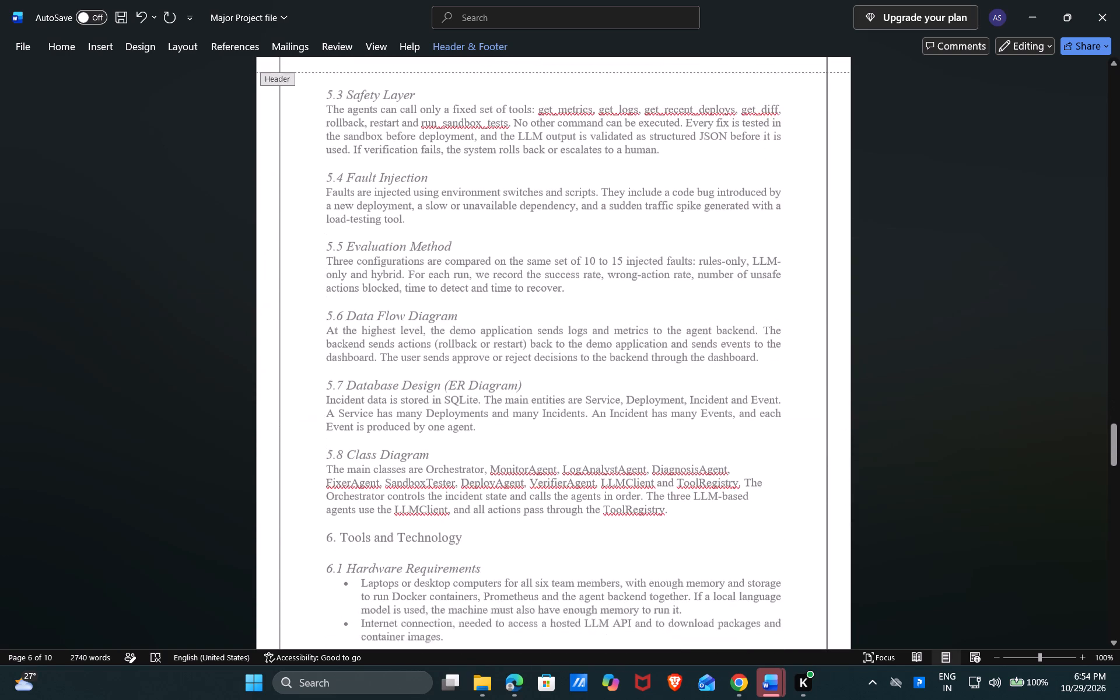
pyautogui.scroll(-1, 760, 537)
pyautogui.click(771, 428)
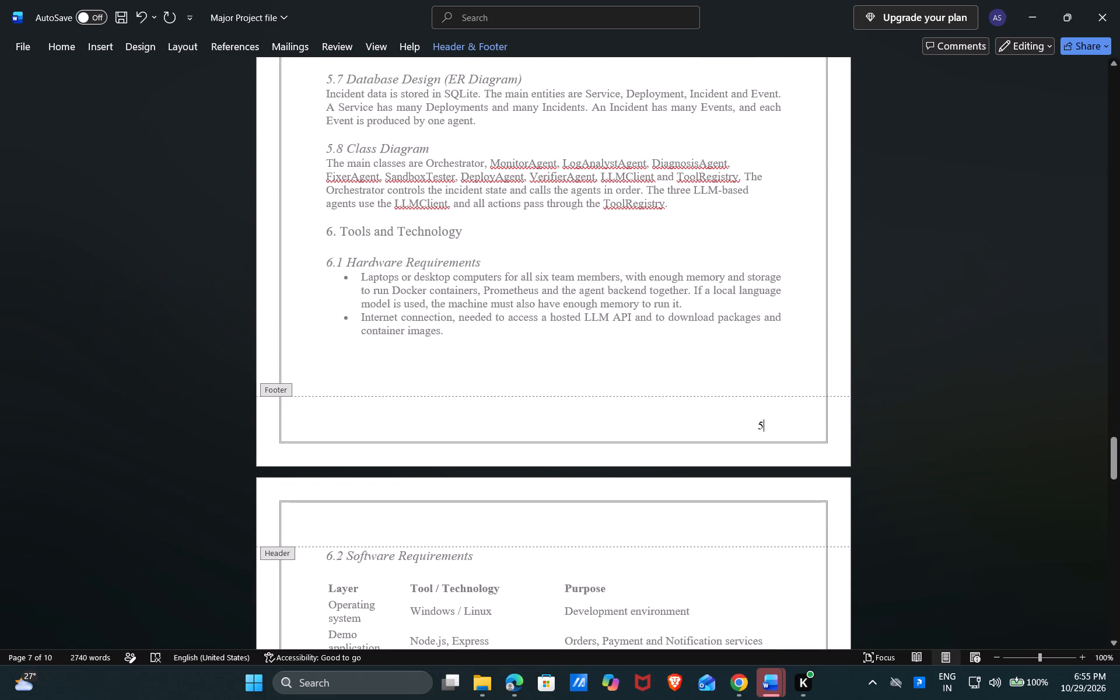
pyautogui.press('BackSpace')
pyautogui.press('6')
# Replace the footer number with 7 on the page containing the Software Requirements table and the start of the References.
pyautogui.scroll(-2, 776, 518)
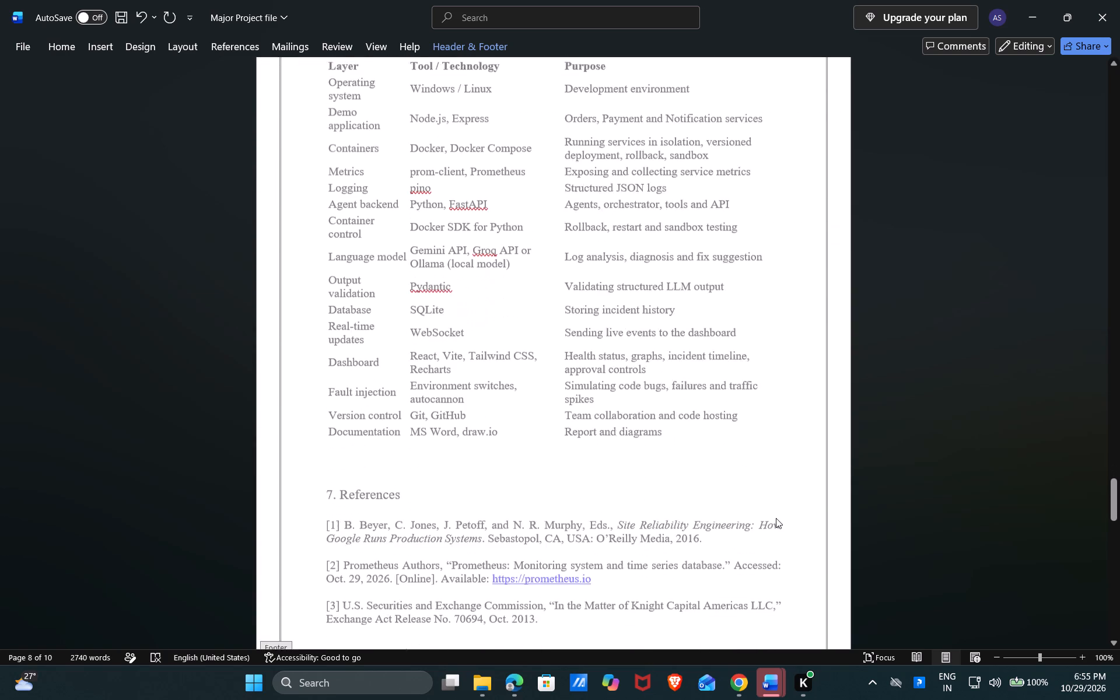
pyautogui.scroll(-1, 776, 518)
pyautogui.moveTo(768, 411); pyautogui.dragTo(768, 418)
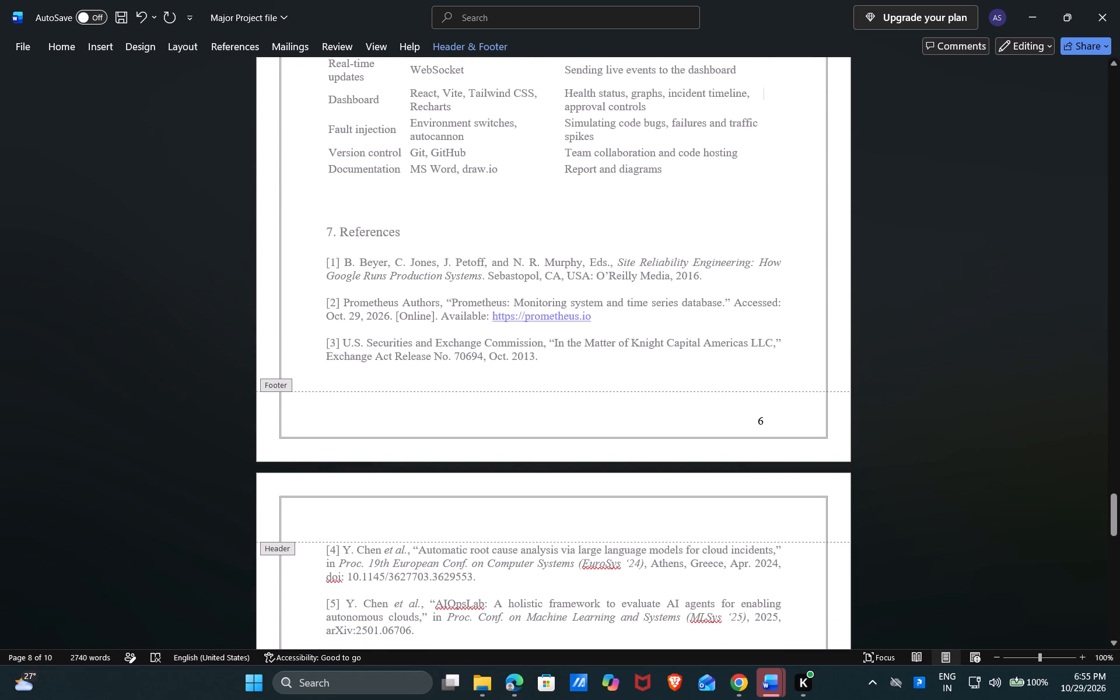
pyautogui.moveTo(768, 418); pyautogui.dragTo(768, 423)
pyautogui.click(768, 423)
pyautogui.press('BackSpace')
pyautogui.press('7')
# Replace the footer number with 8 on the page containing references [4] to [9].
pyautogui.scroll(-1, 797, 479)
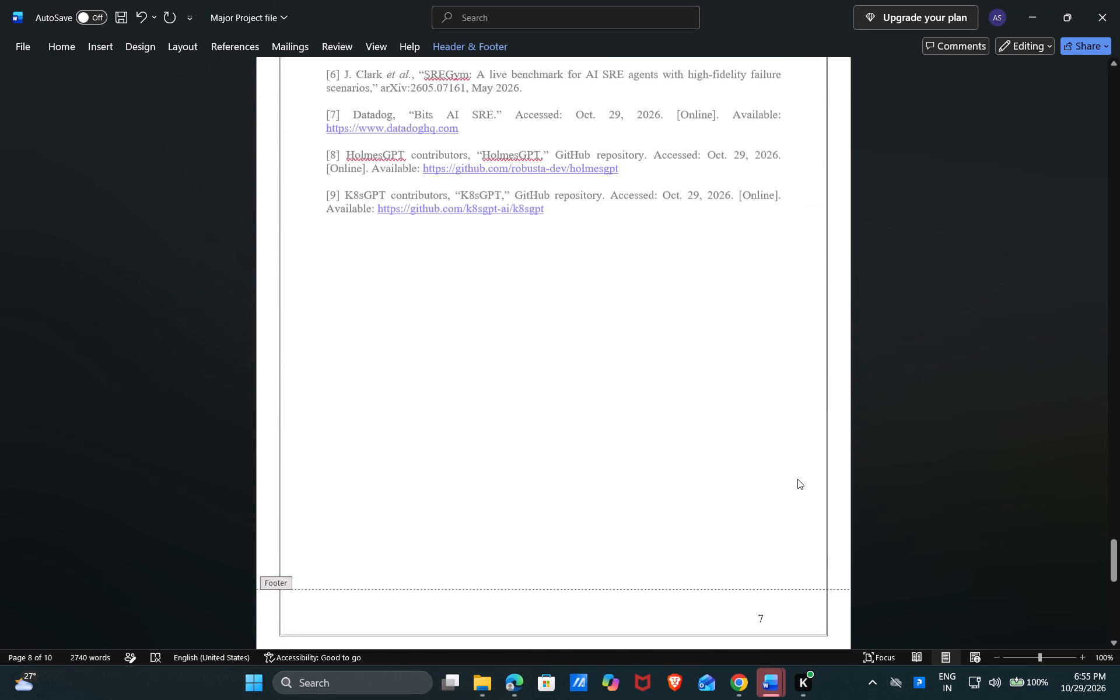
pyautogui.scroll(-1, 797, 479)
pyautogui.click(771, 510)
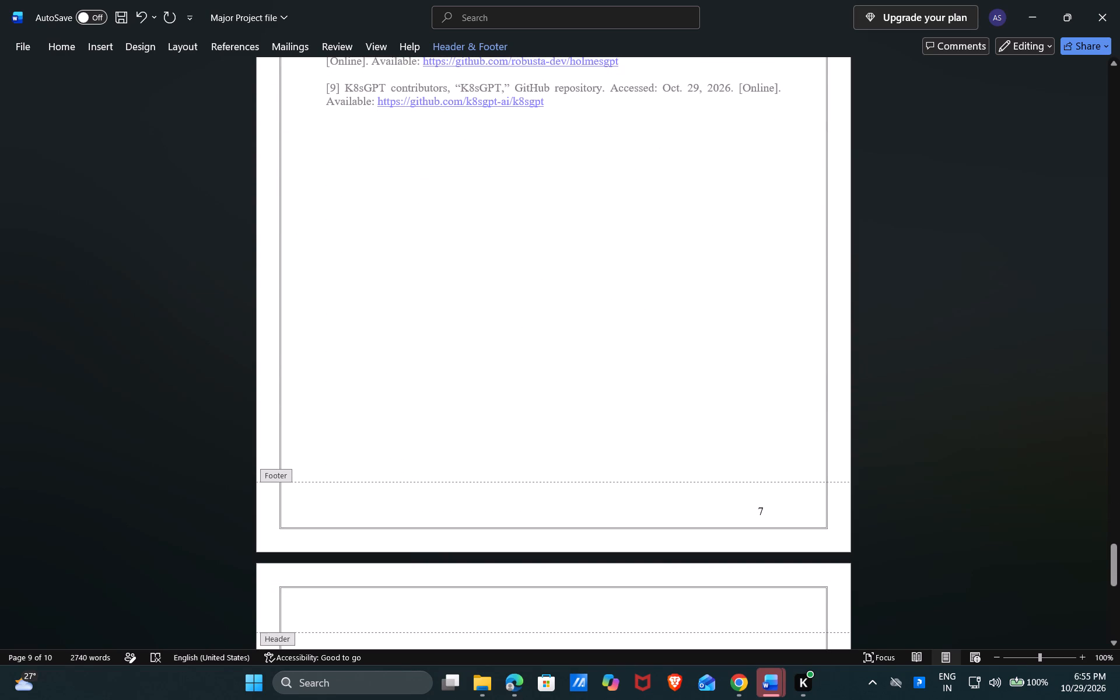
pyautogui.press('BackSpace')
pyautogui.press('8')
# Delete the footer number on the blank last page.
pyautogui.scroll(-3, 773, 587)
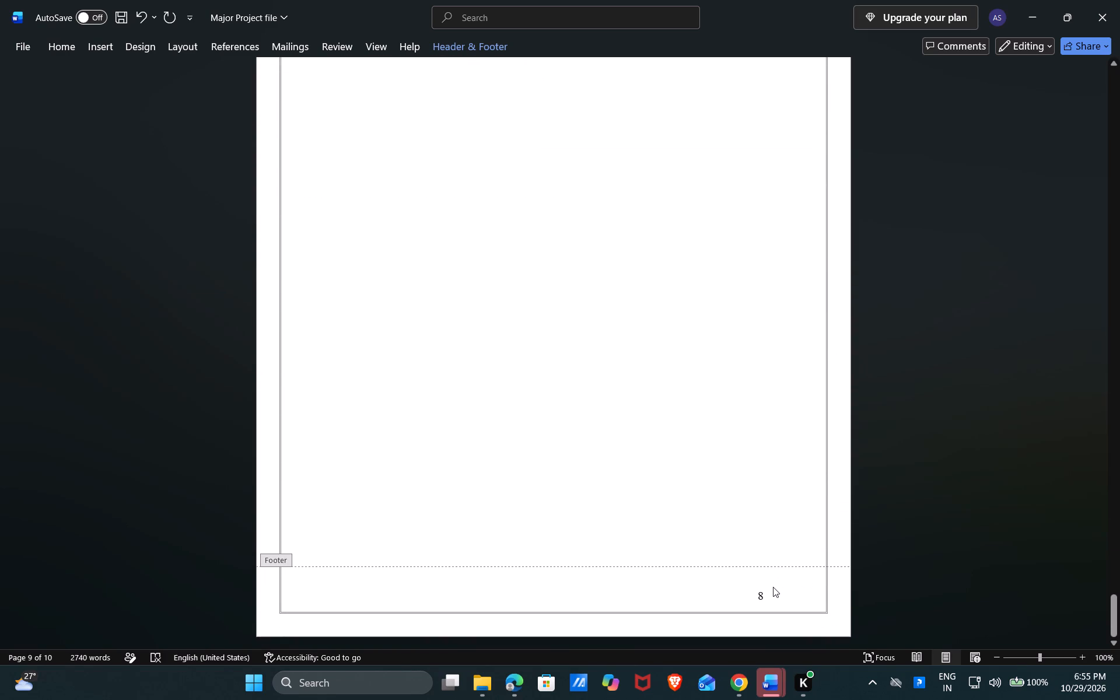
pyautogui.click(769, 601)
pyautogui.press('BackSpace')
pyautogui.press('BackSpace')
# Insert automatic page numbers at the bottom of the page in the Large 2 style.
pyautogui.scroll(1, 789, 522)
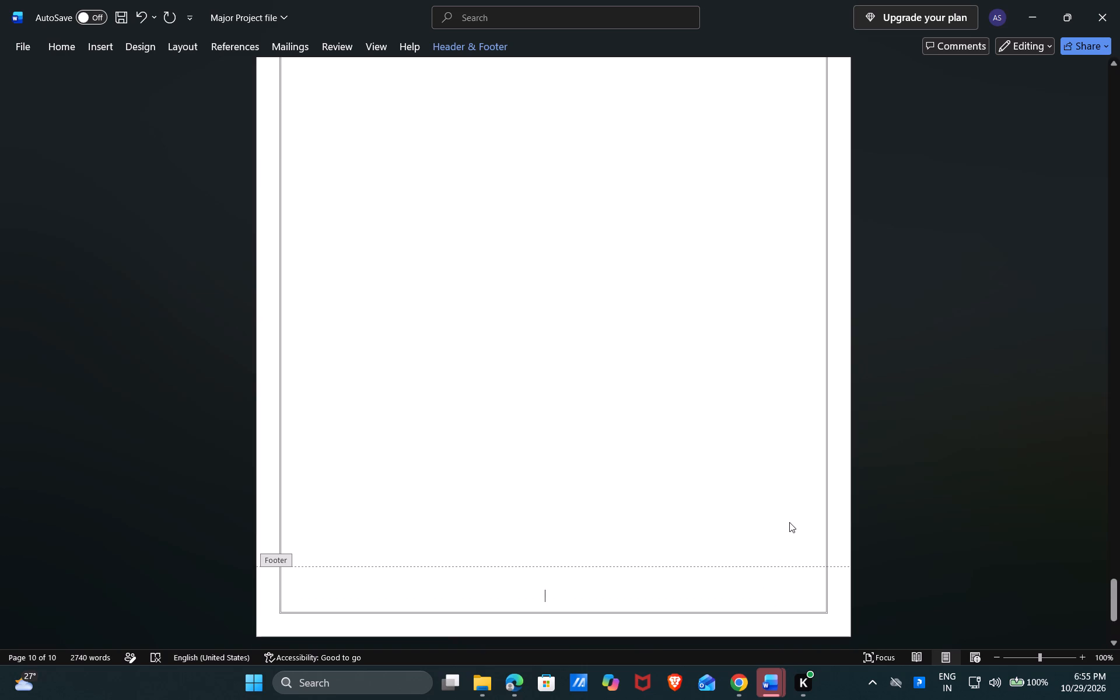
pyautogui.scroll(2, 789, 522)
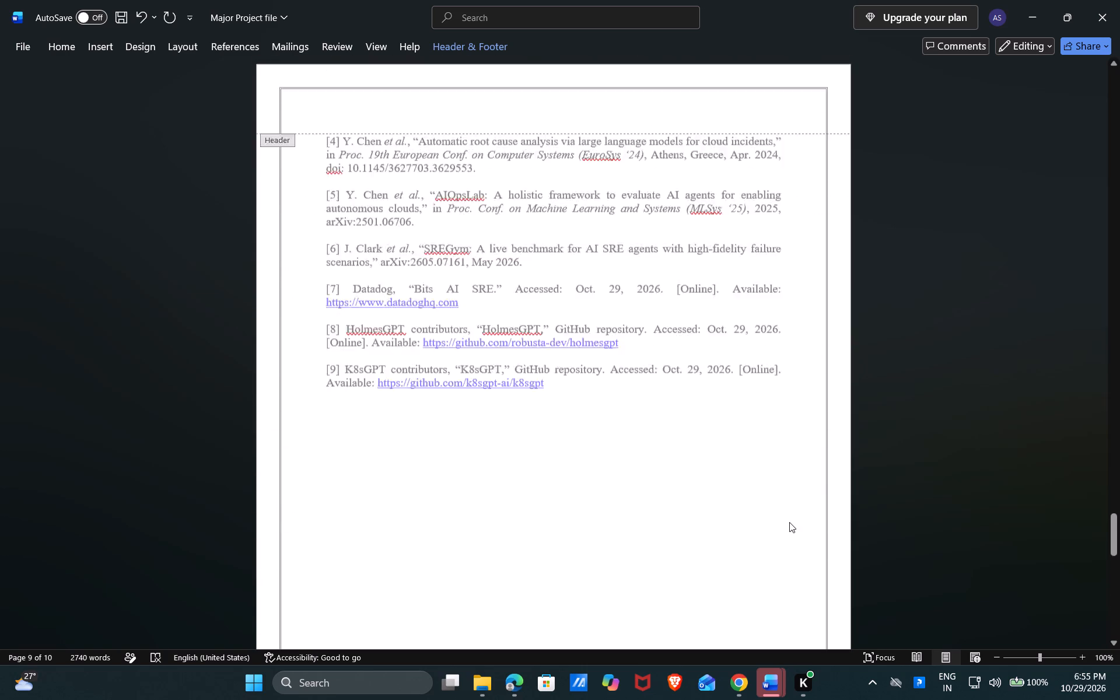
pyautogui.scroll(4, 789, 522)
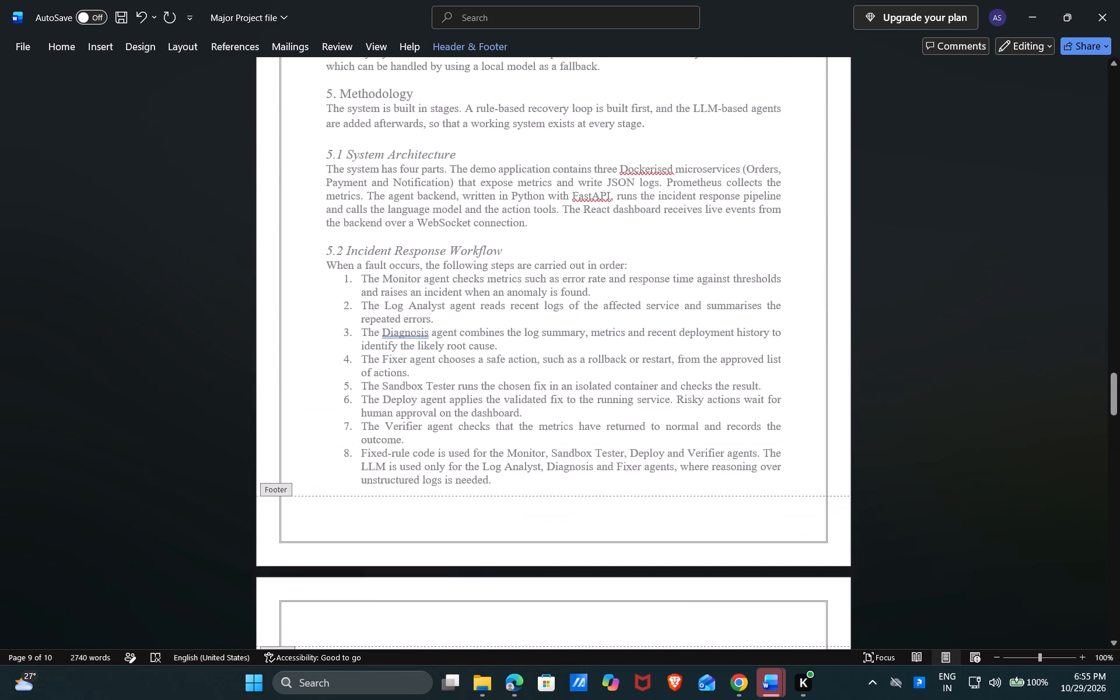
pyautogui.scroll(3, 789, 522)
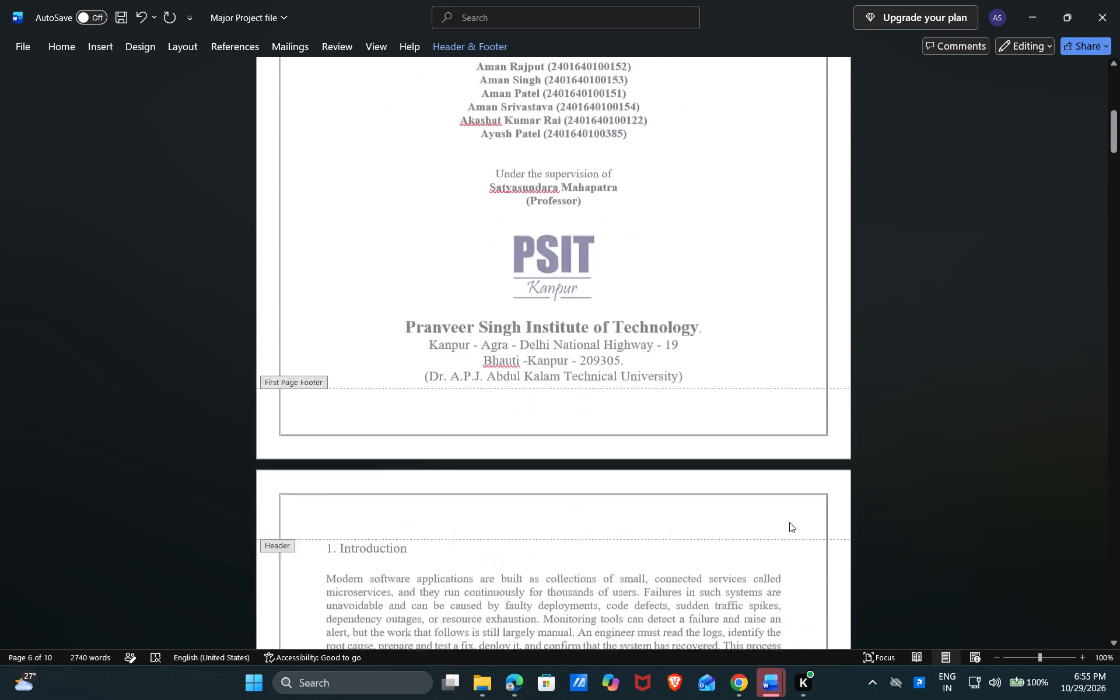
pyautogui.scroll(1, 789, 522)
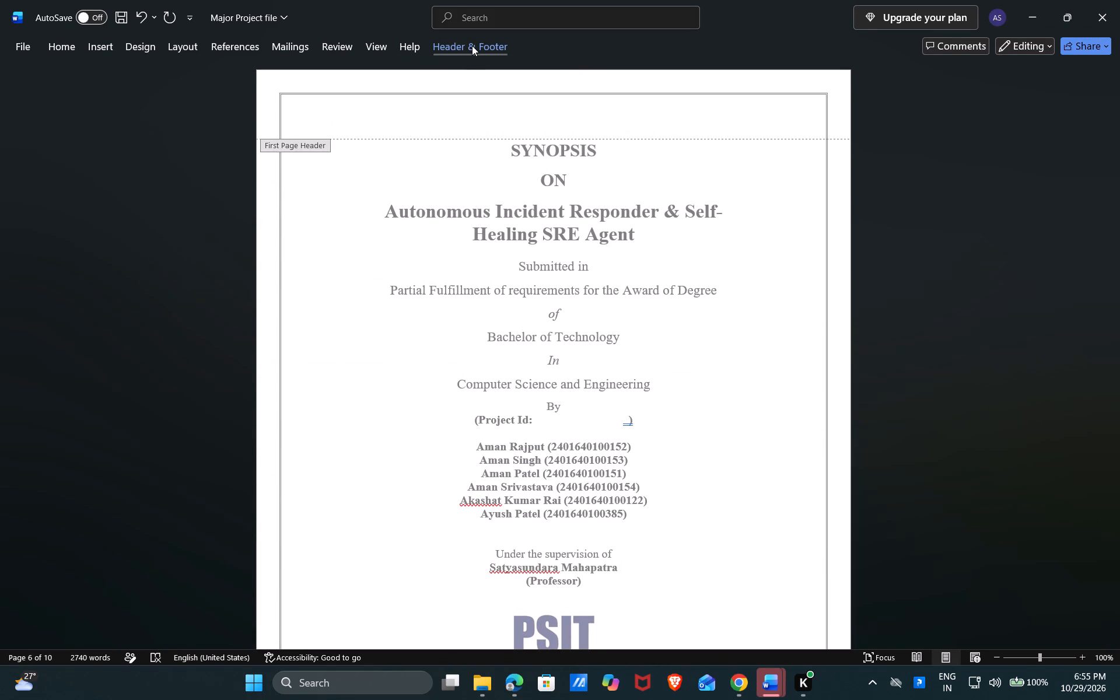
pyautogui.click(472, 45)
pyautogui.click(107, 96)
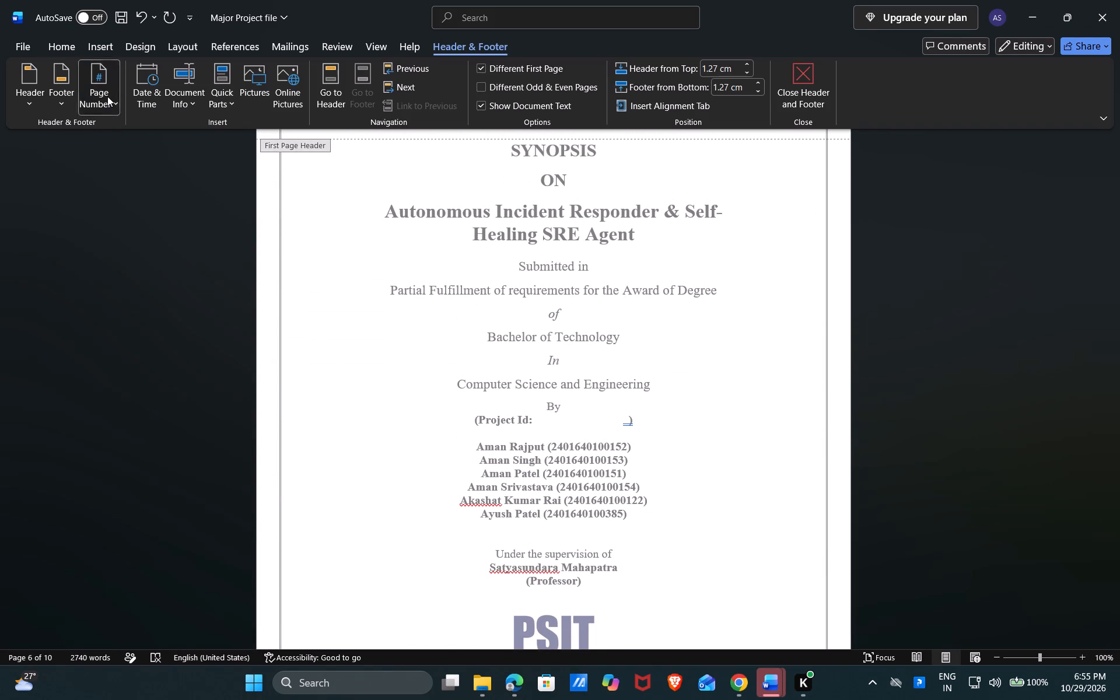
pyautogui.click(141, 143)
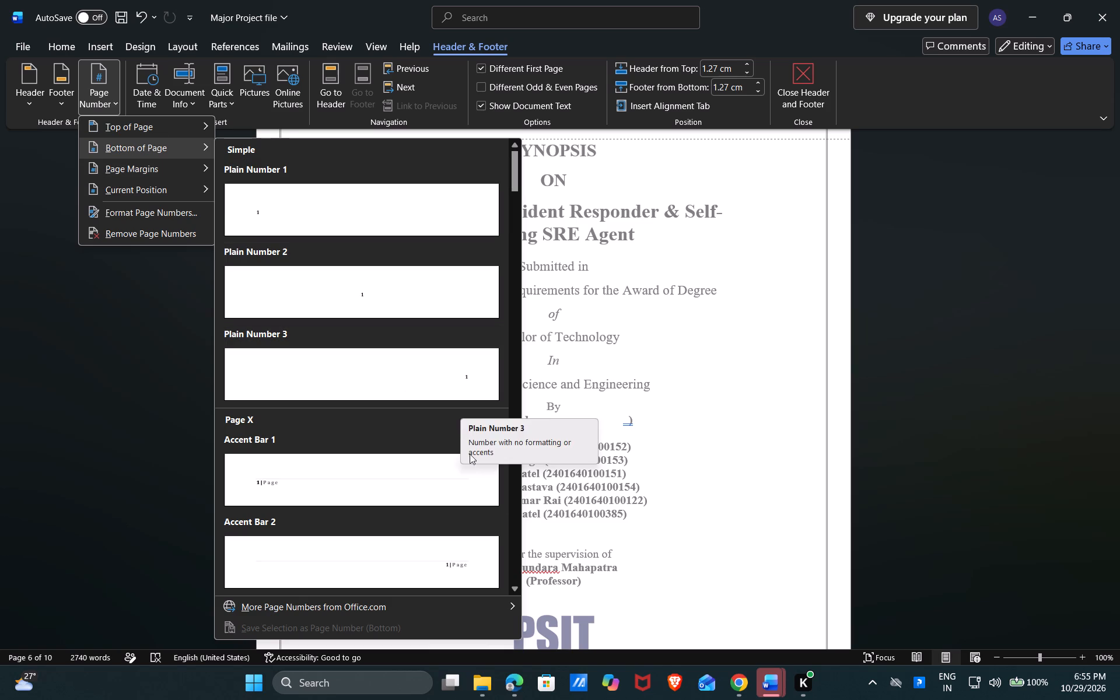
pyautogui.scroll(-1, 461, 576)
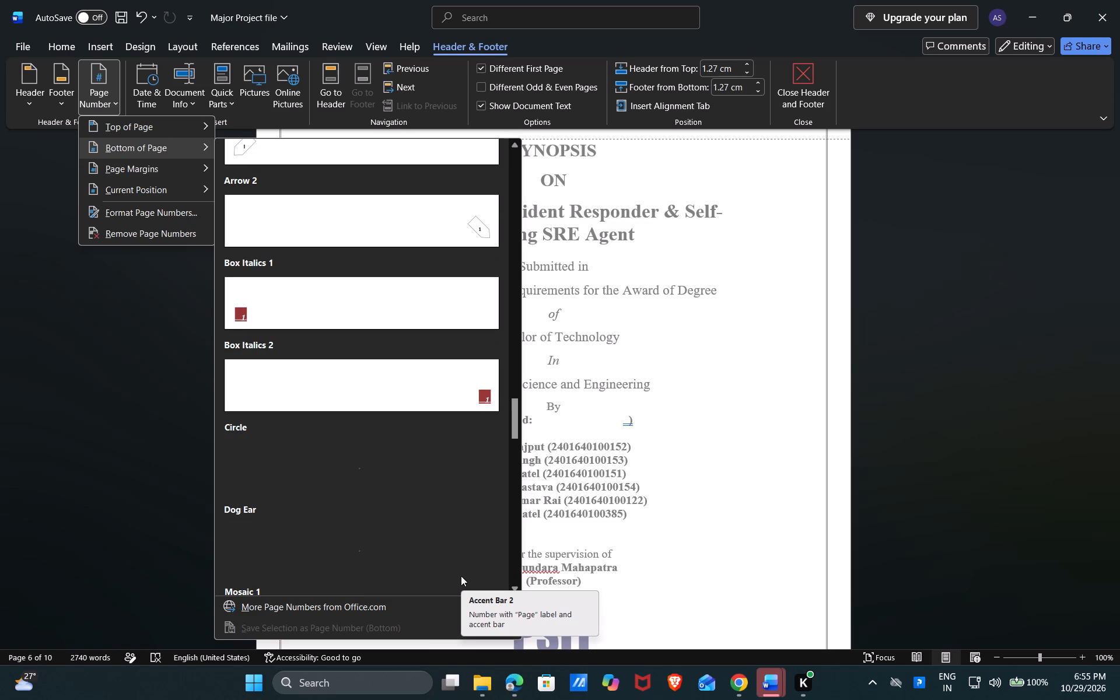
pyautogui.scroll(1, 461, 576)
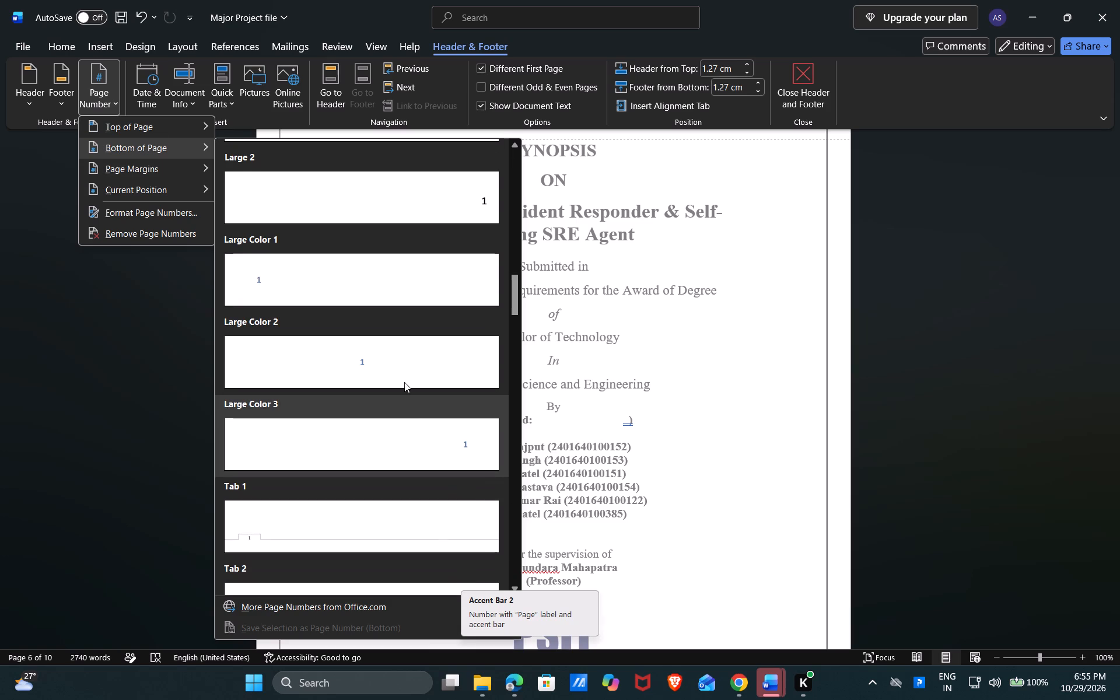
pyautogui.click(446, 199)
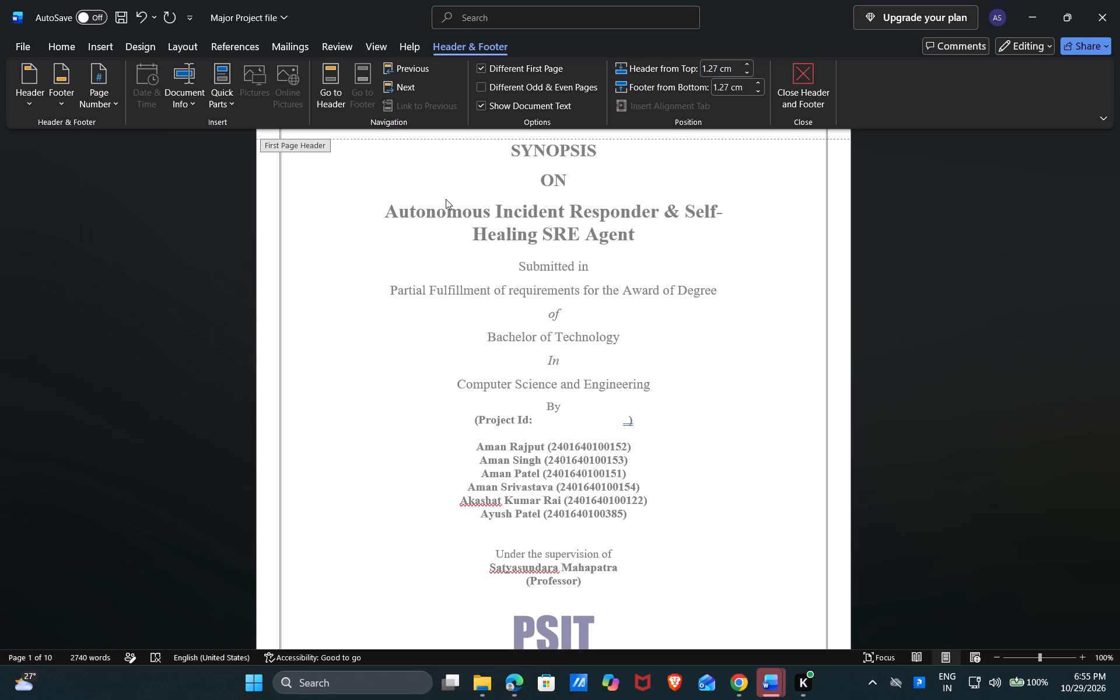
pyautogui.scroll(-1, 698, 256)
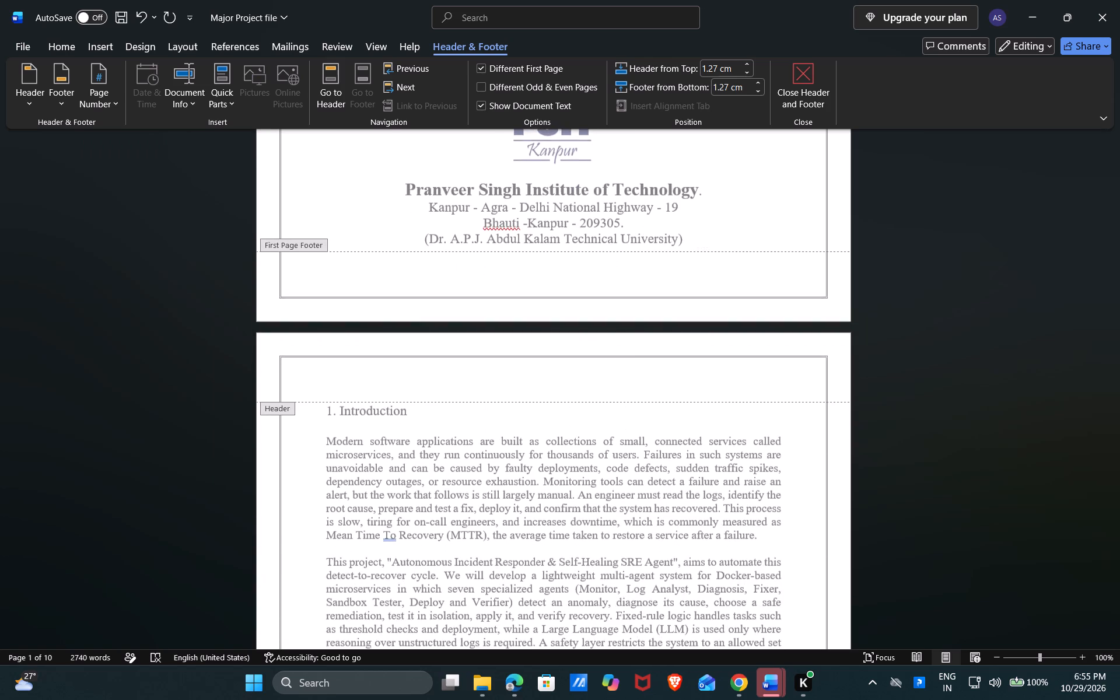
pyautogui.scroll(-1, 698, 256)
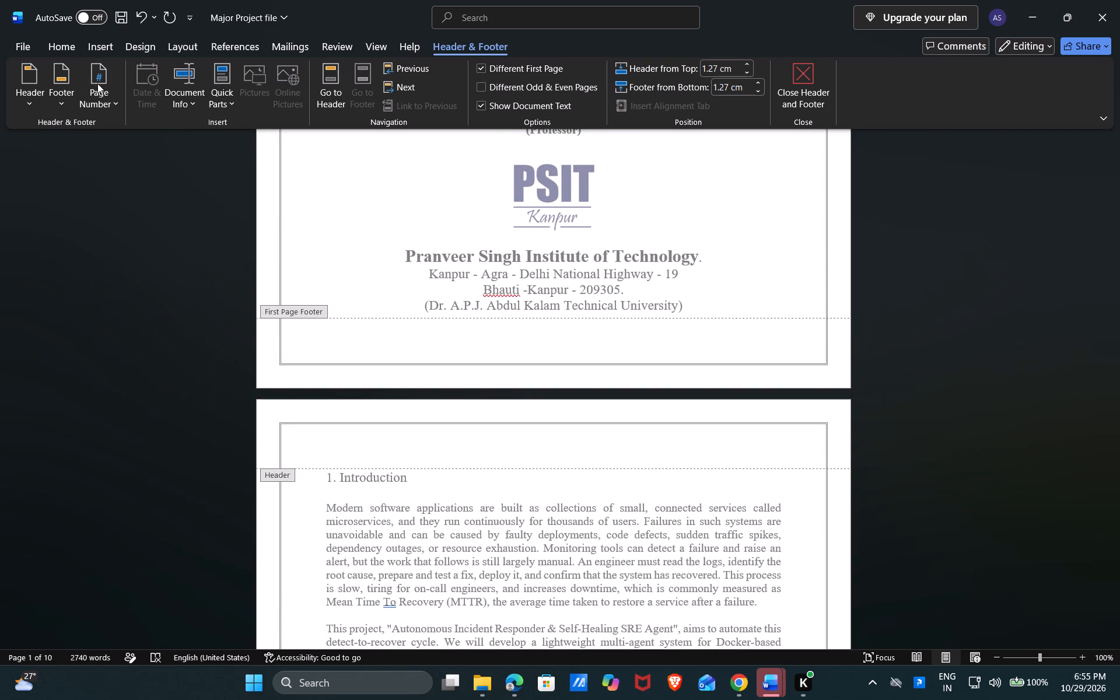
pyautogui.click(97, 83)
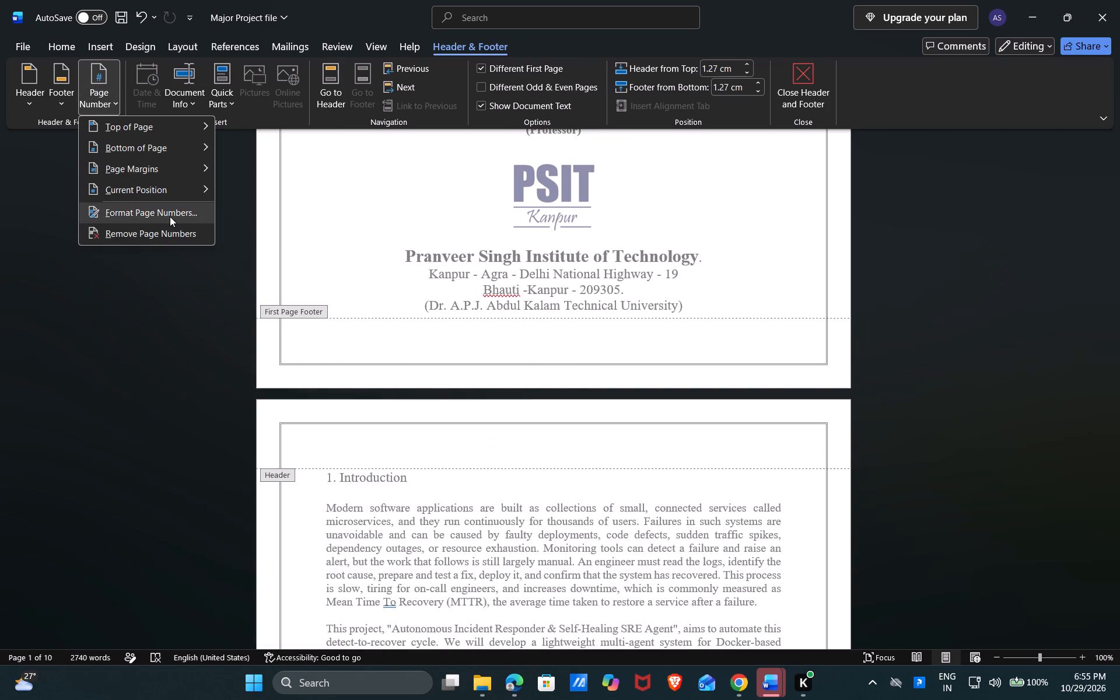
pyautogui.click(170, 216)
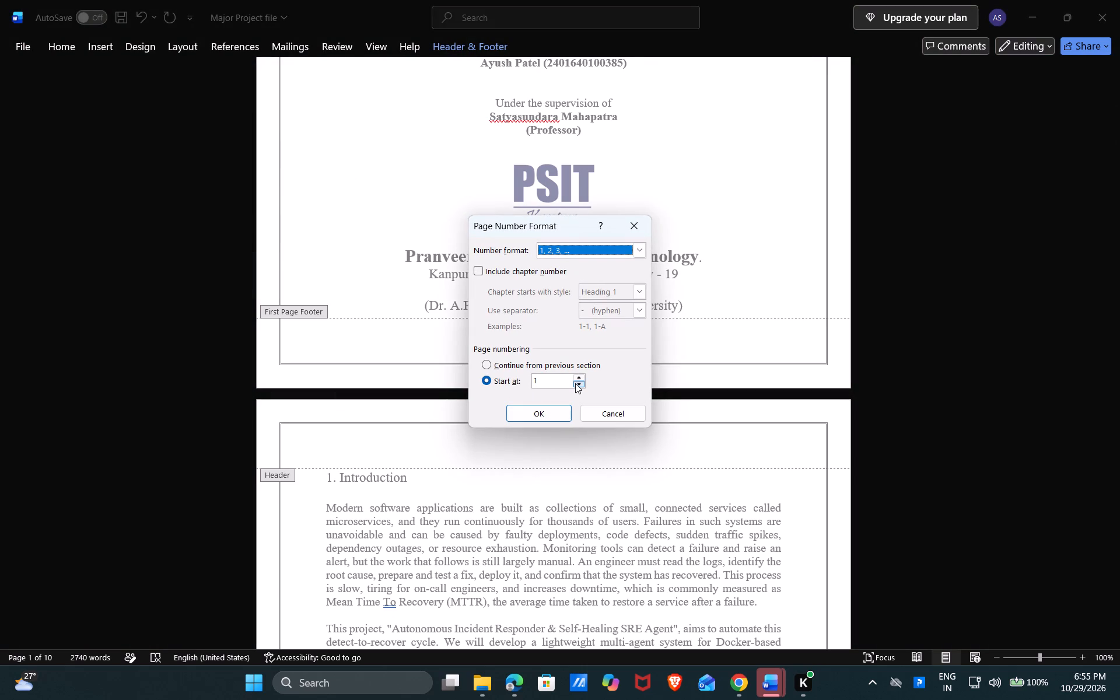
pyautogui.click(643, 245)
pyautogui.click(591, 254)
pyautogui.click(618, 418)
# Replace the large footer page numbers with the Plain Number 3 style at the bottom of the page.
pyautogui.scroll(-2, 690, 454)
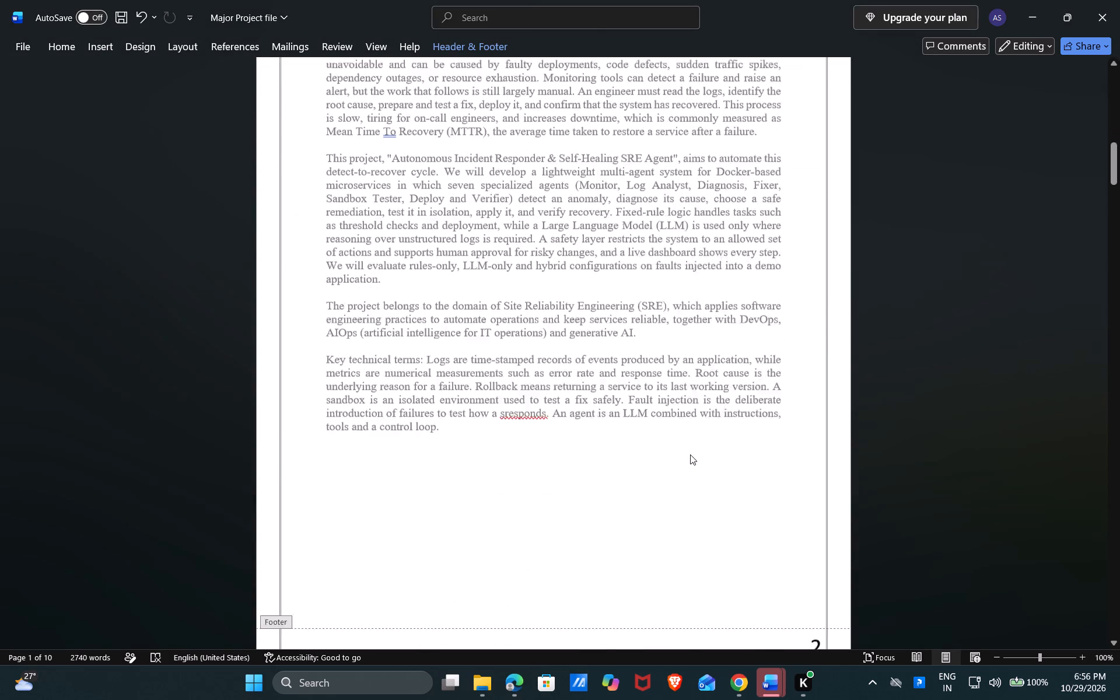
pyautogui.scroll(-1, 690, 454)
pyautogui.scroll(1, 690, 454)
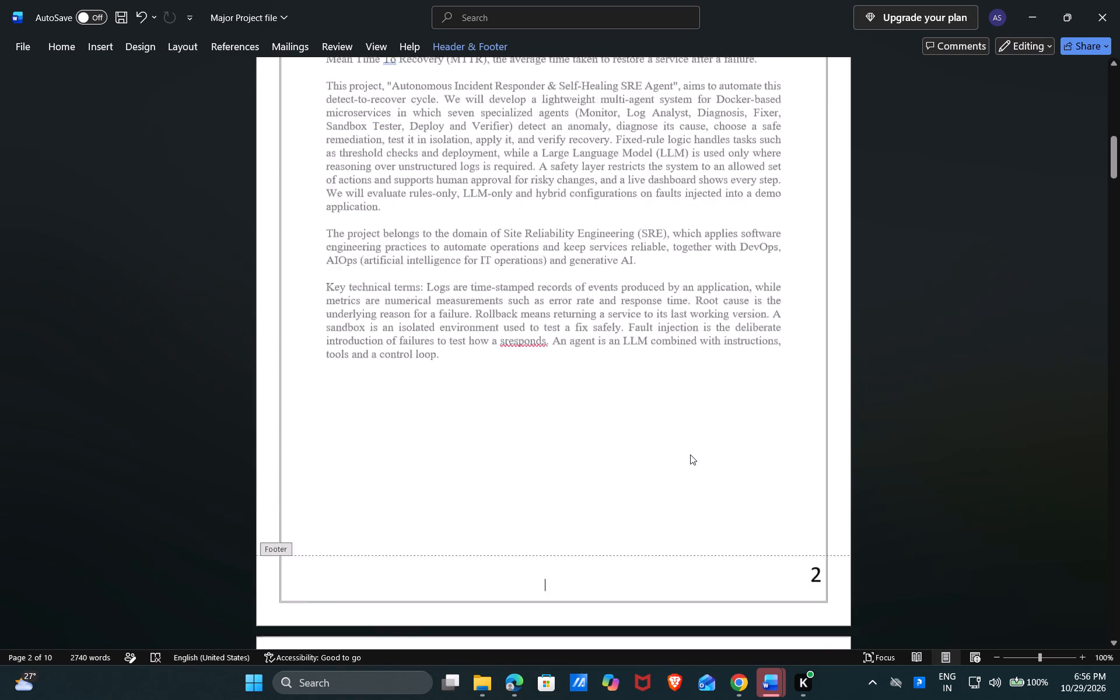
pyautogui.scroll(2, 690, 454)
pyautogui.scroll(1, 384, 336)
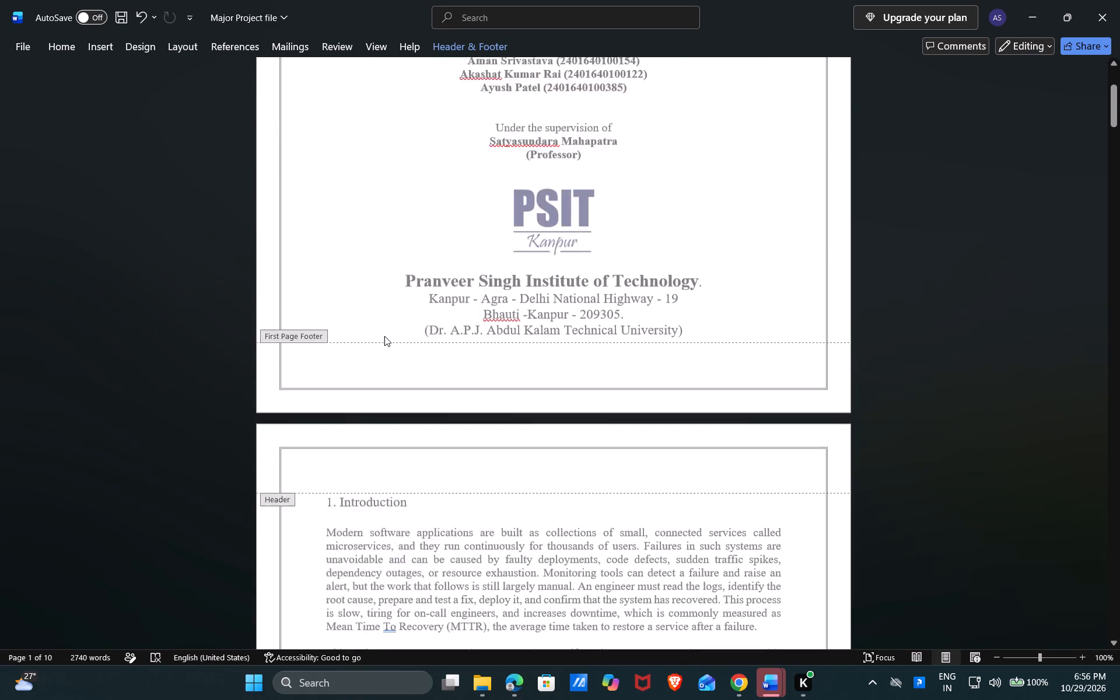
pyautogui.scroll(1, 384, 336)
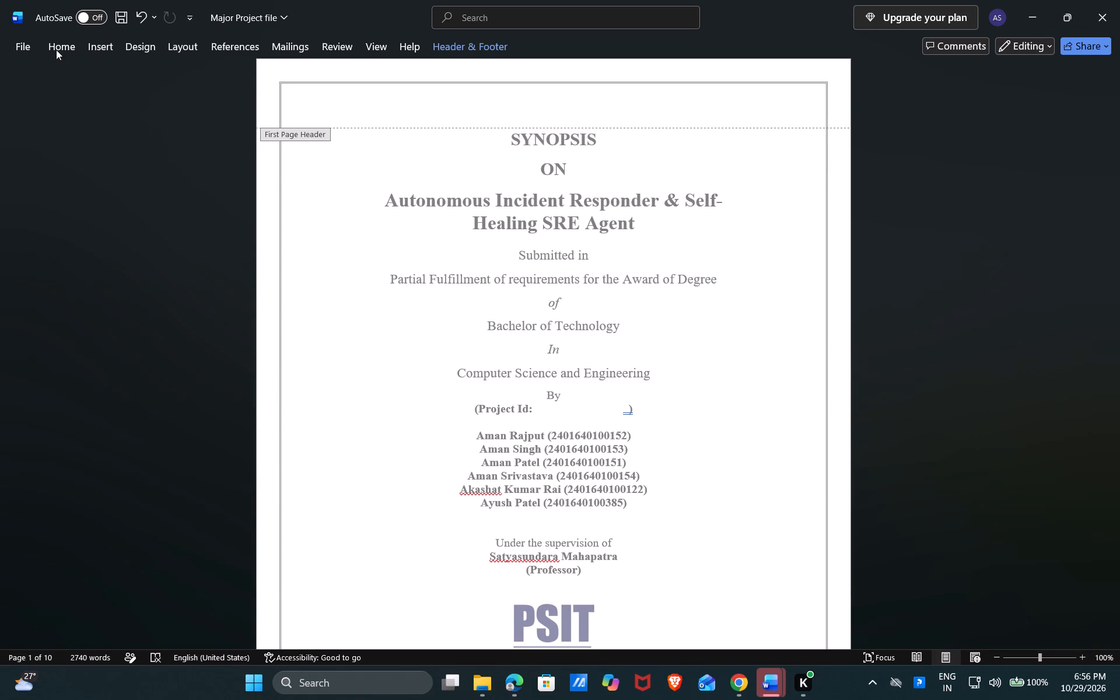
pyautogui.click(479, 44)
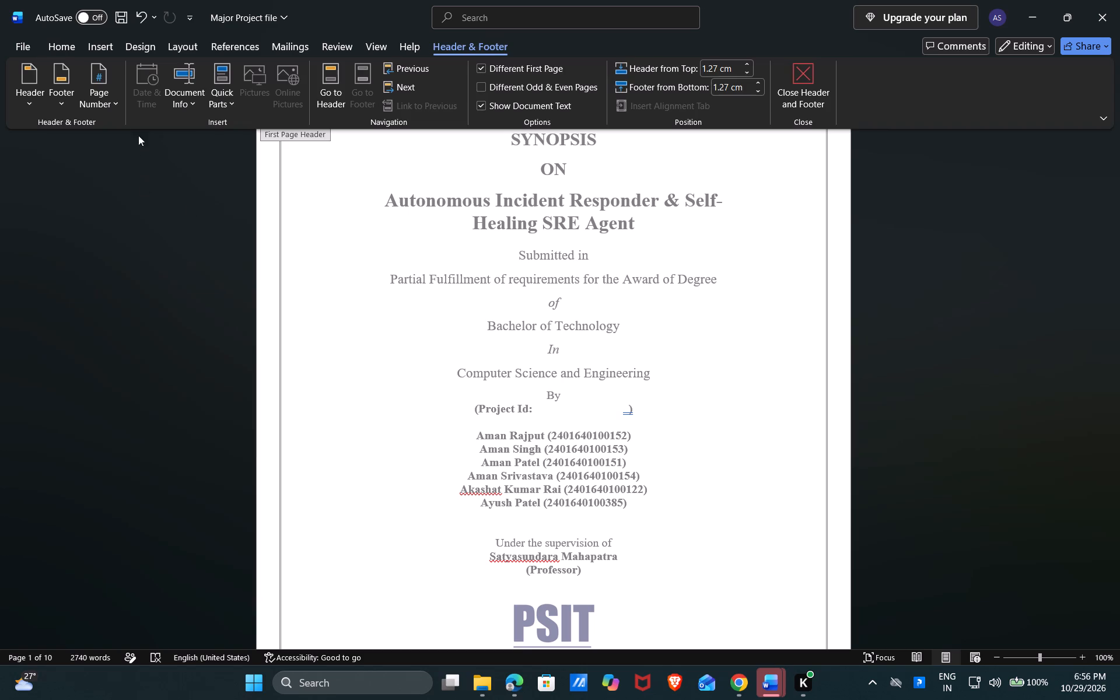
pyautogui.click(113, 104)
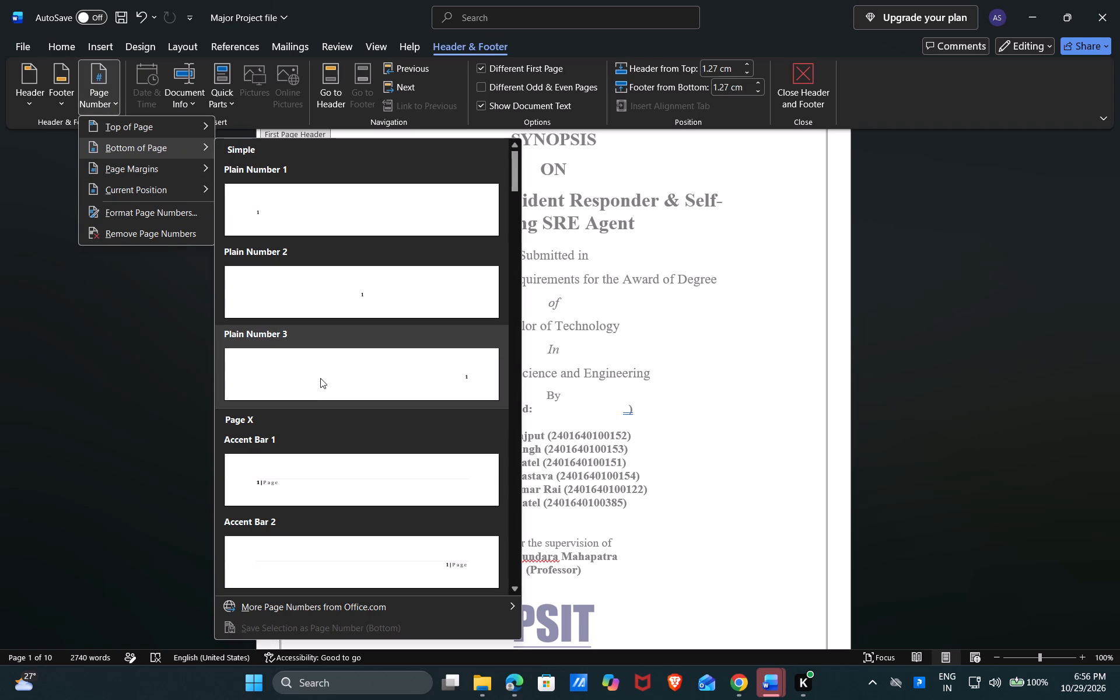
pyautogui.click(365, 362)
# Check the footer page numbers on every page from the cover to the blank last page.
pyautogui.scroll(-1, 588, 492)
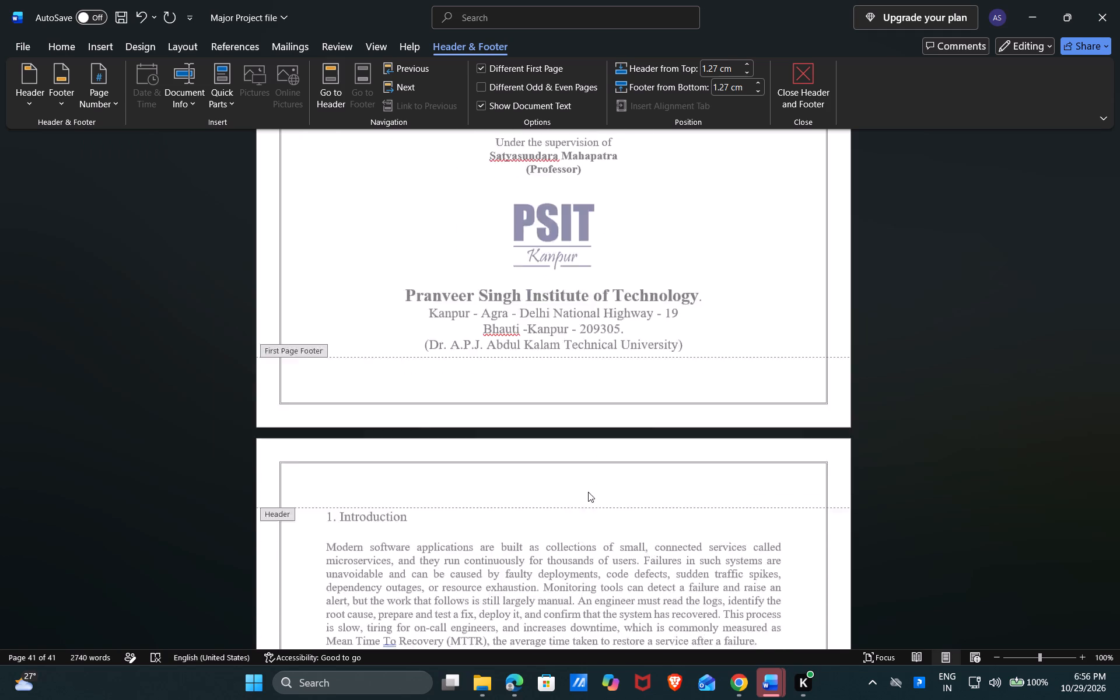
pyautogui.scroll(-1, 588, 492)
pyautogui.scroll(1, 588, 492)
pyautogui.scroll(-3, 588, 492)
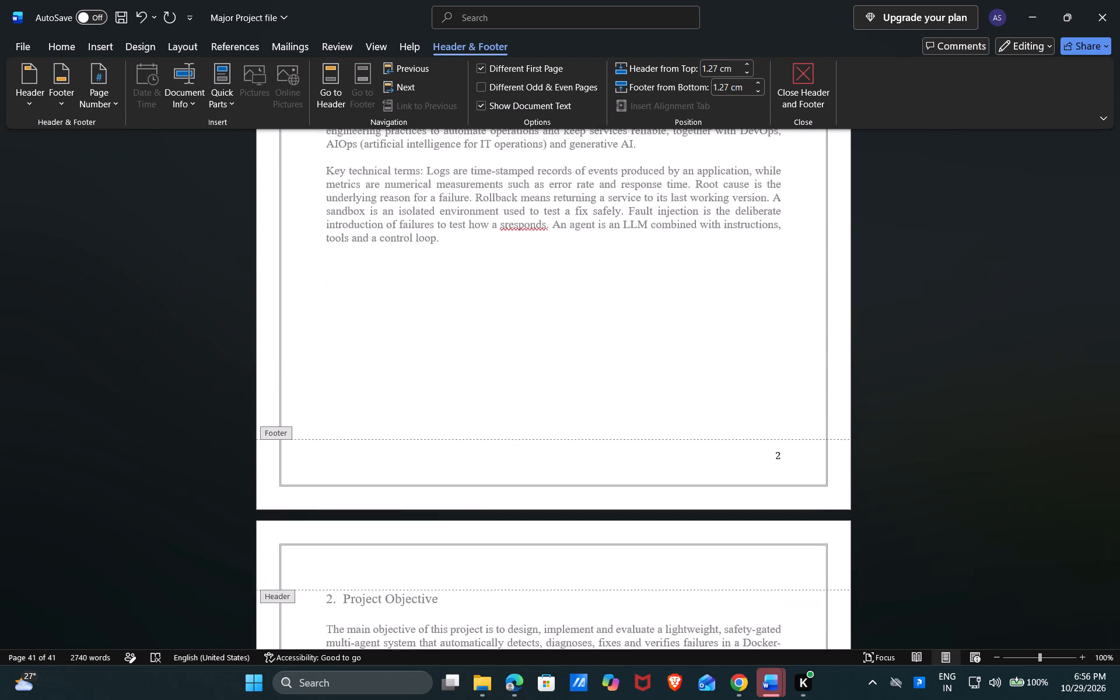
pyautogui.scroll(-2, 588, 492)
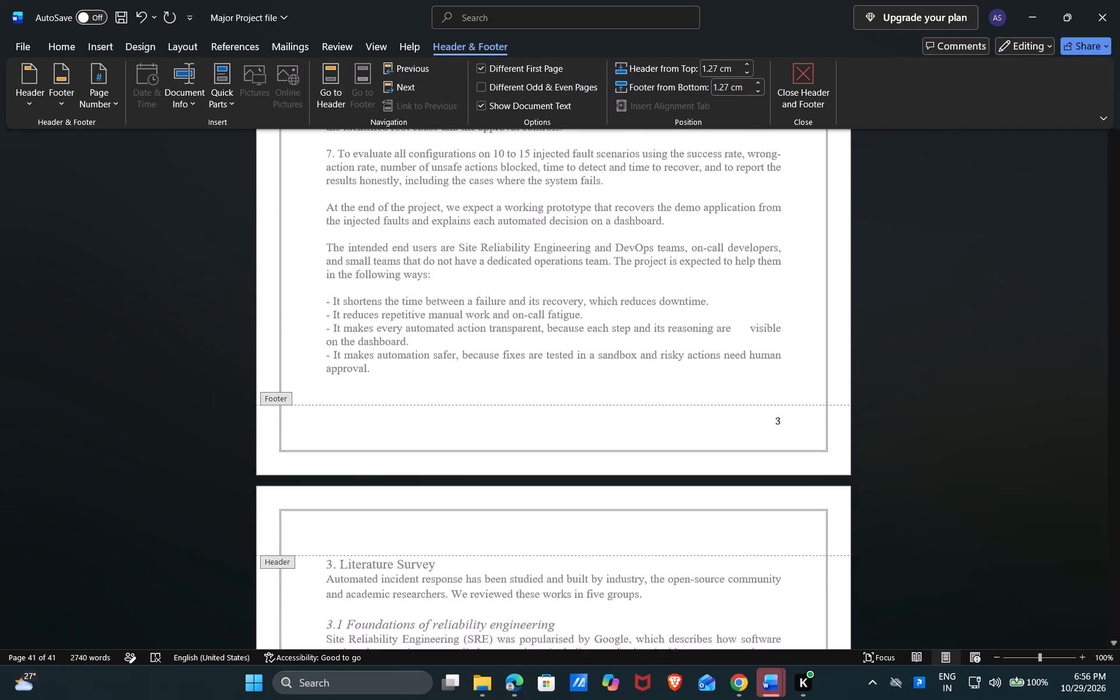
pyautogui.scroll(-7, 588, 492)
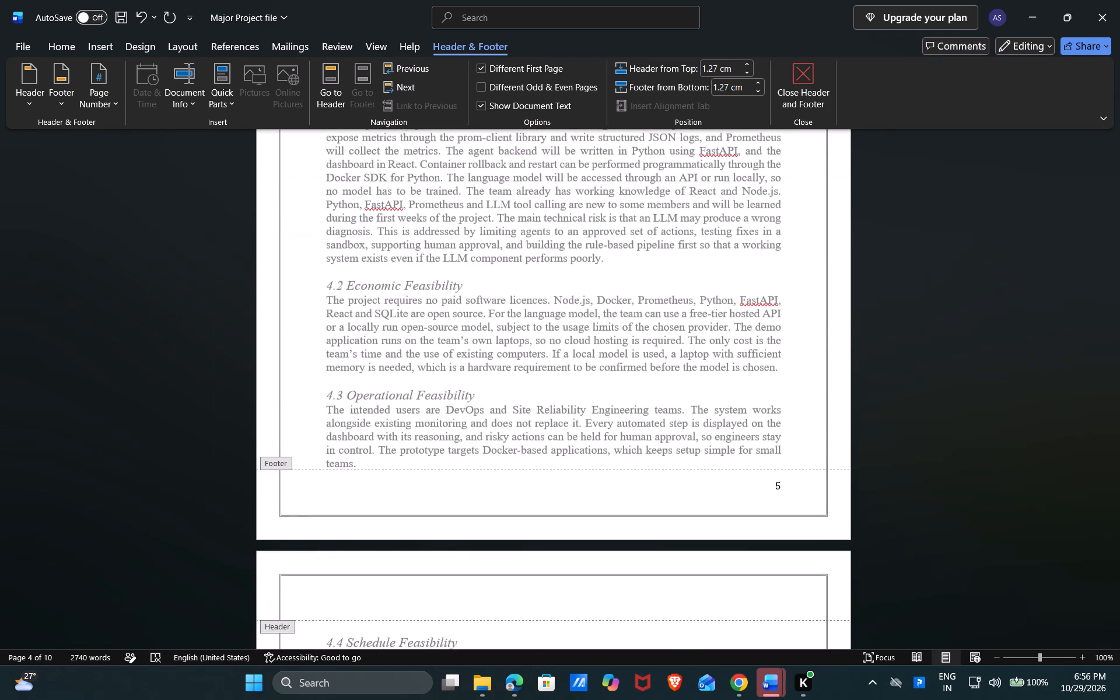
pyautogui.scroll(-2, 588, 492)
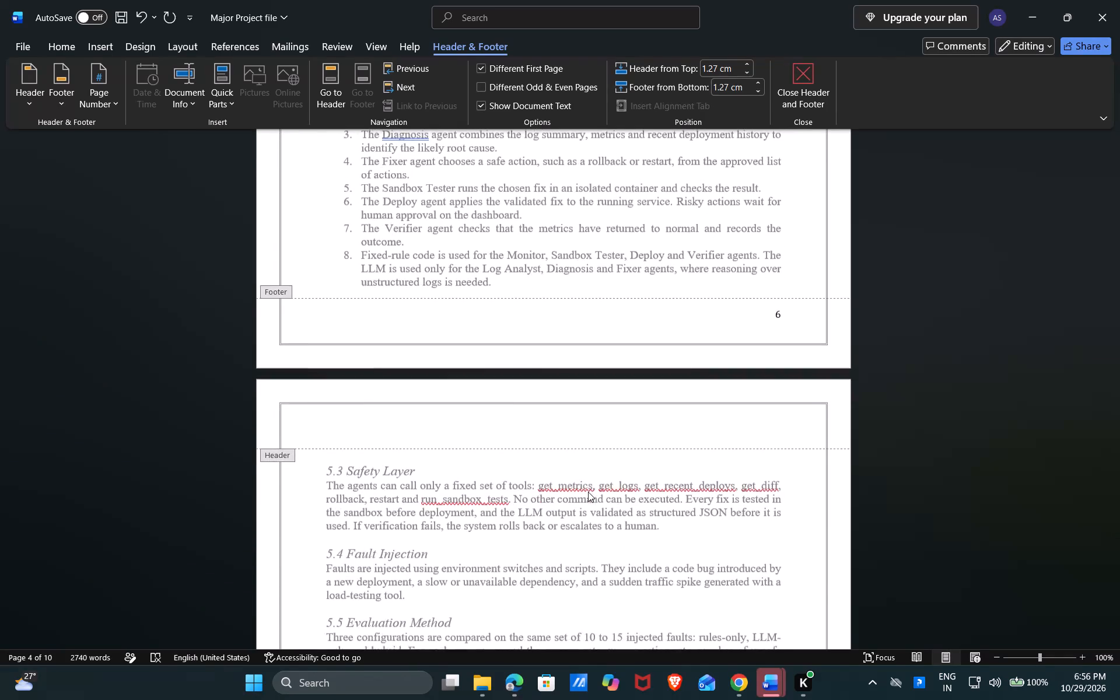
pyautogui.scroll(-3, 588, 492)
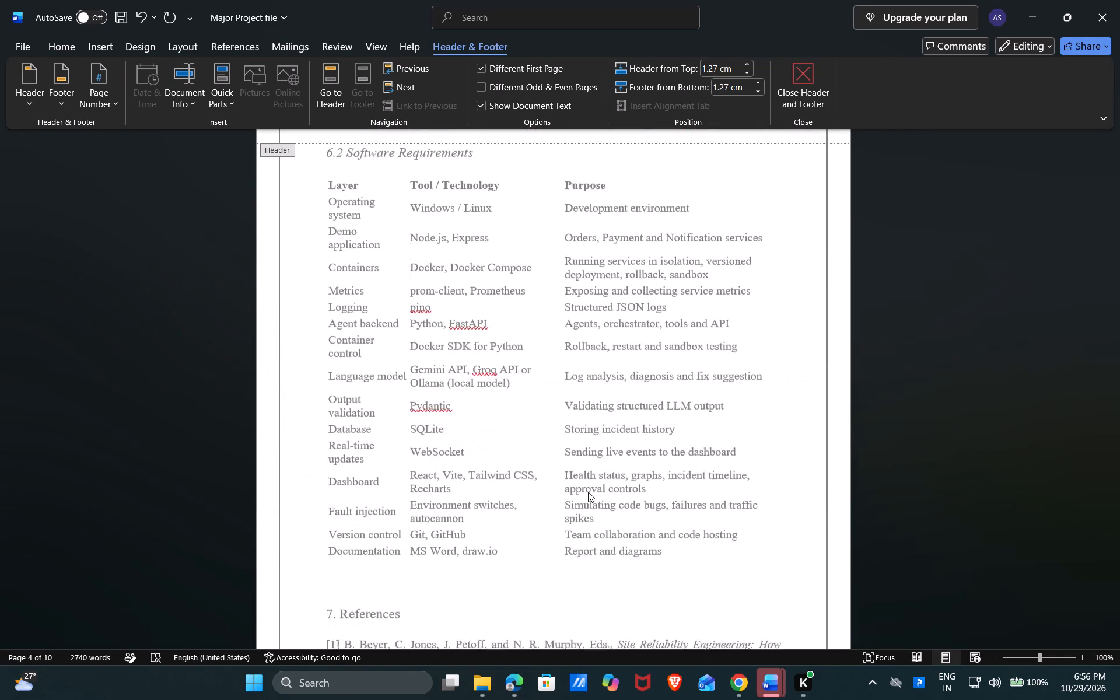
pyautogui.scroll(-3, 588, 492)
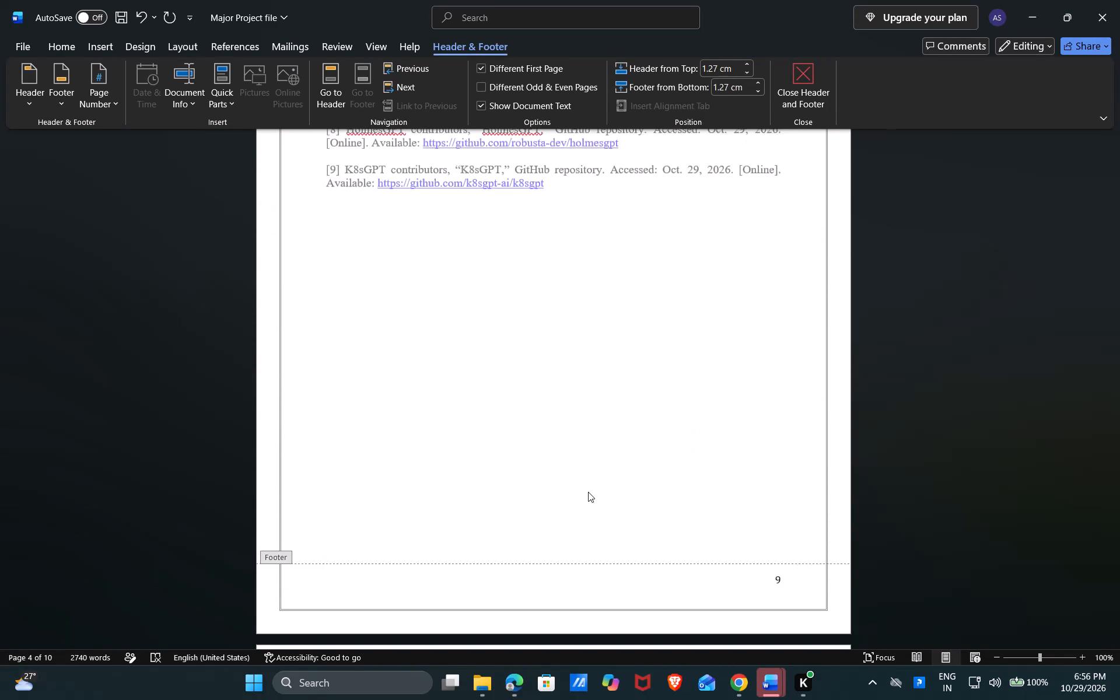
pyautogui.scroll(-4, 588, 492)
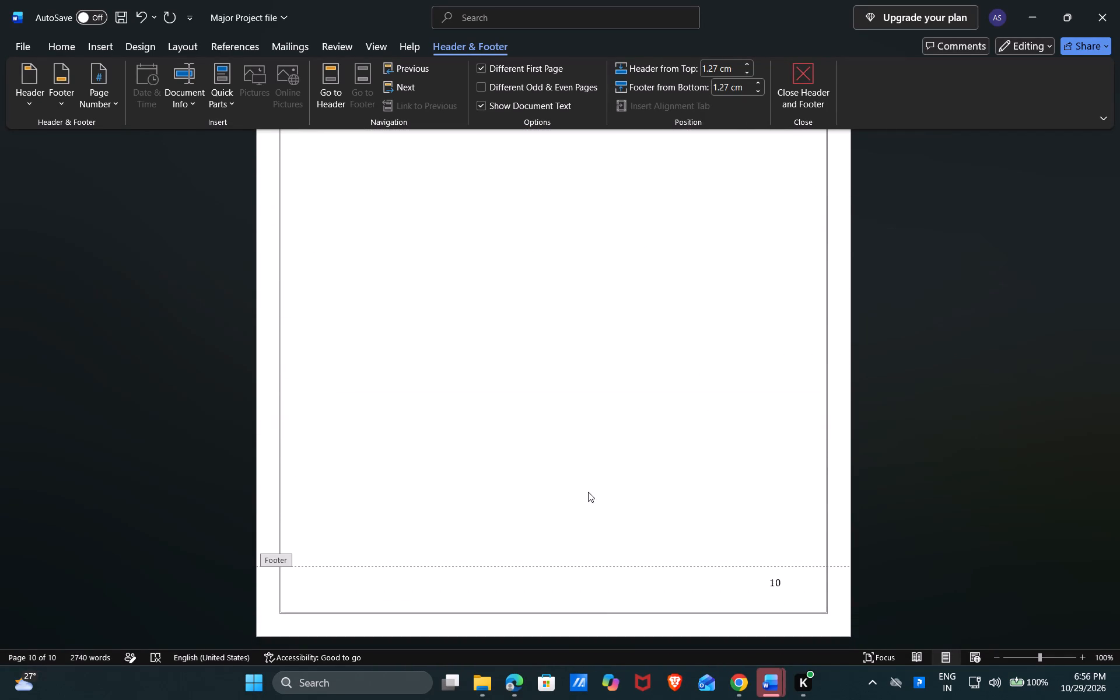
pyautogui.scroll(2, 588, 492)
pyautogui.scroll(20, 588, 492)
pyautogui.scroll(3, 588, 492)
pyautogui.scroll(20, 588, 492)
pyautogui.scroll(20, 588, 492)
pyautogui.scroll(5, 588, 492)
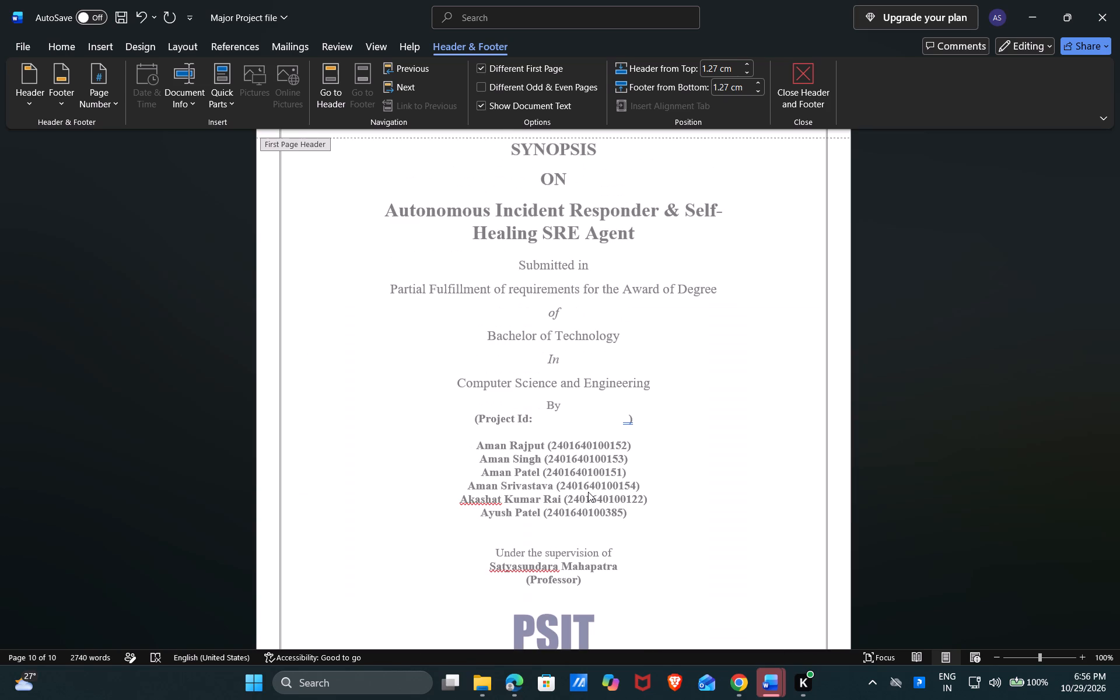
# Leave header and footer editing and return to the body text of the cover page.
pyautogui.click(136, 402)
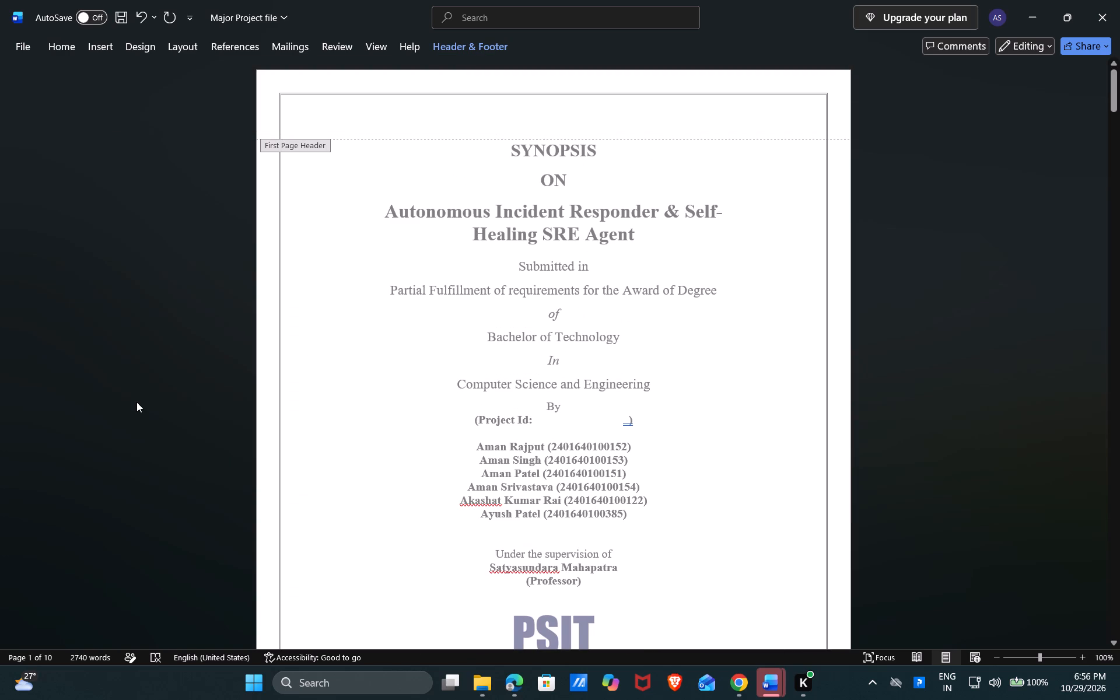
pyautogui.doubleClick(417, 323)
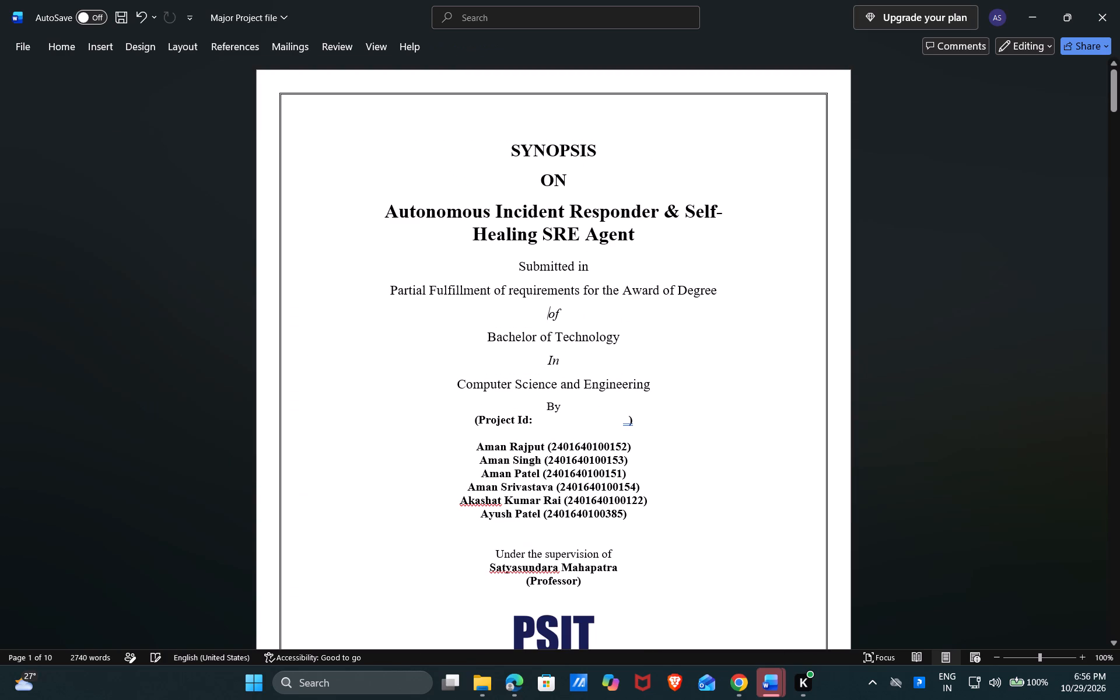
# Review the whole report from the cover to the references, checking the page layout and the footer page numbers.
pyautogui.scroll(-4, 395, 247)
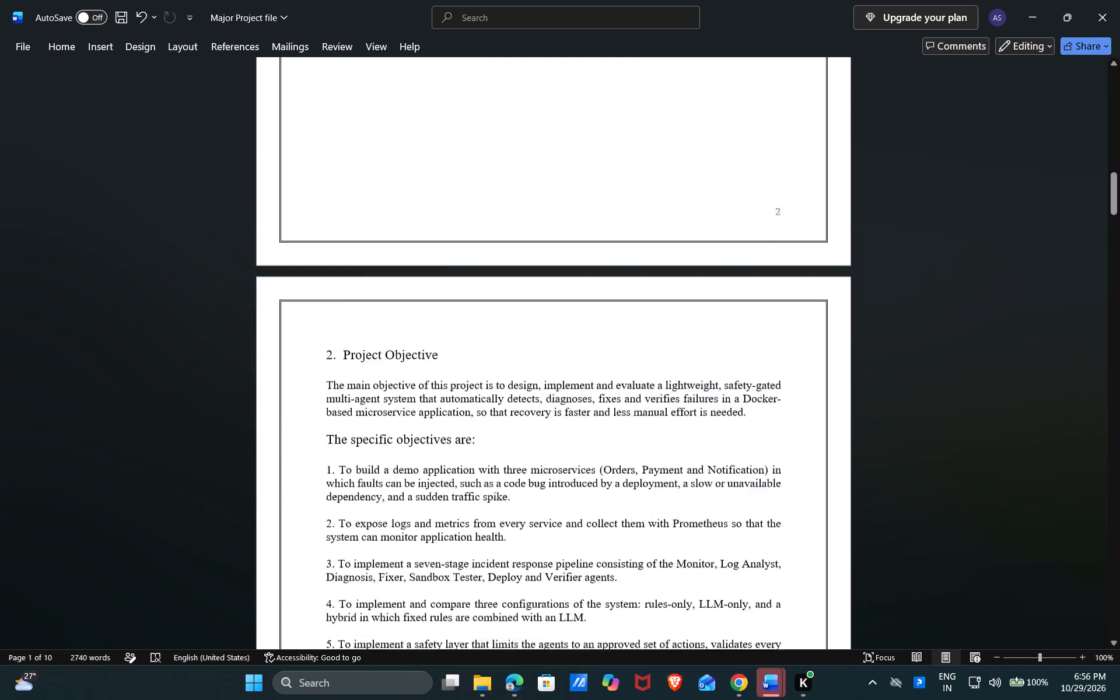
pyautogui.scroll(-11, 395, 247)
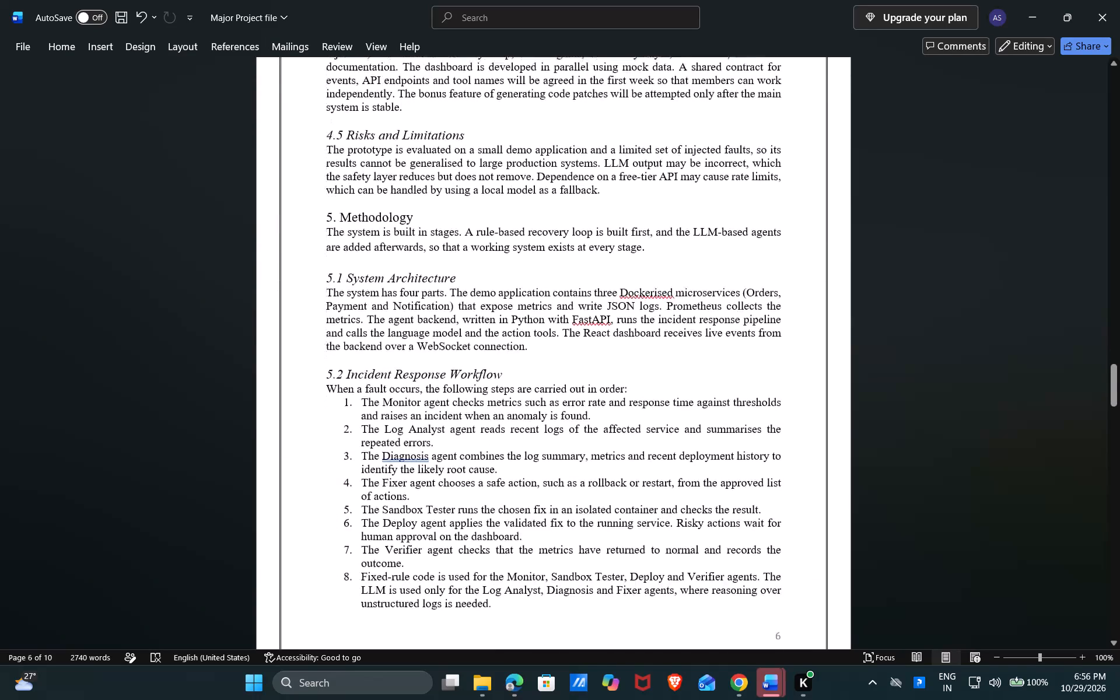
pyautogui.scroll(3, 395, 247)
pyautogui.scroll(-6, 395, 247)
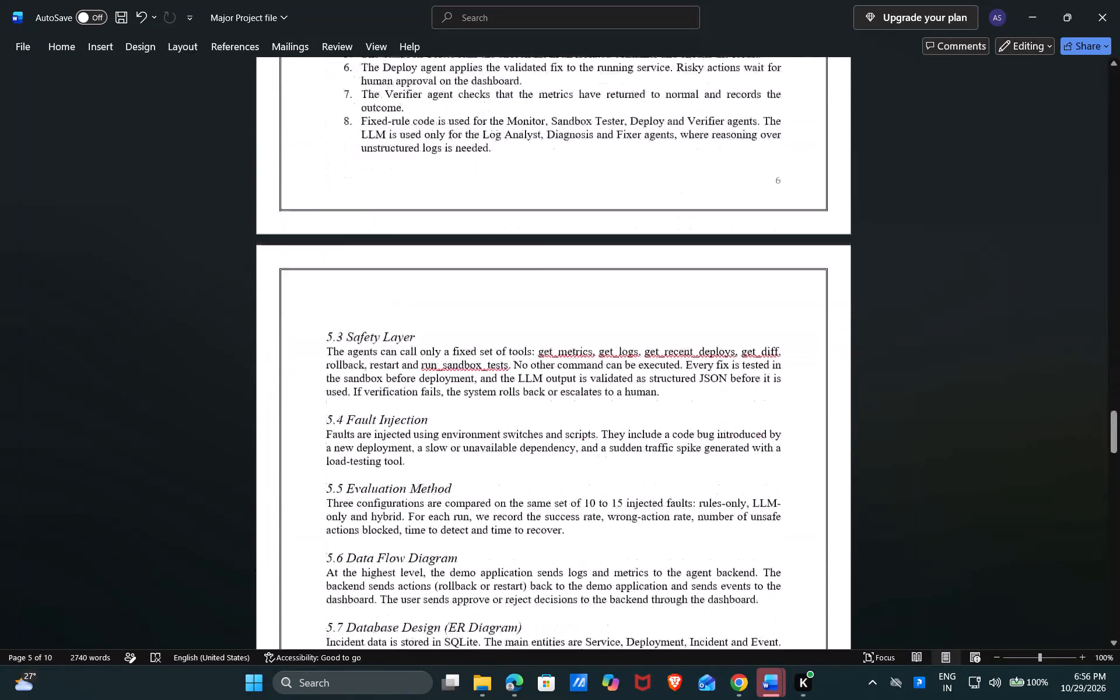
pyautogui.scroll(-2, 395, 247)
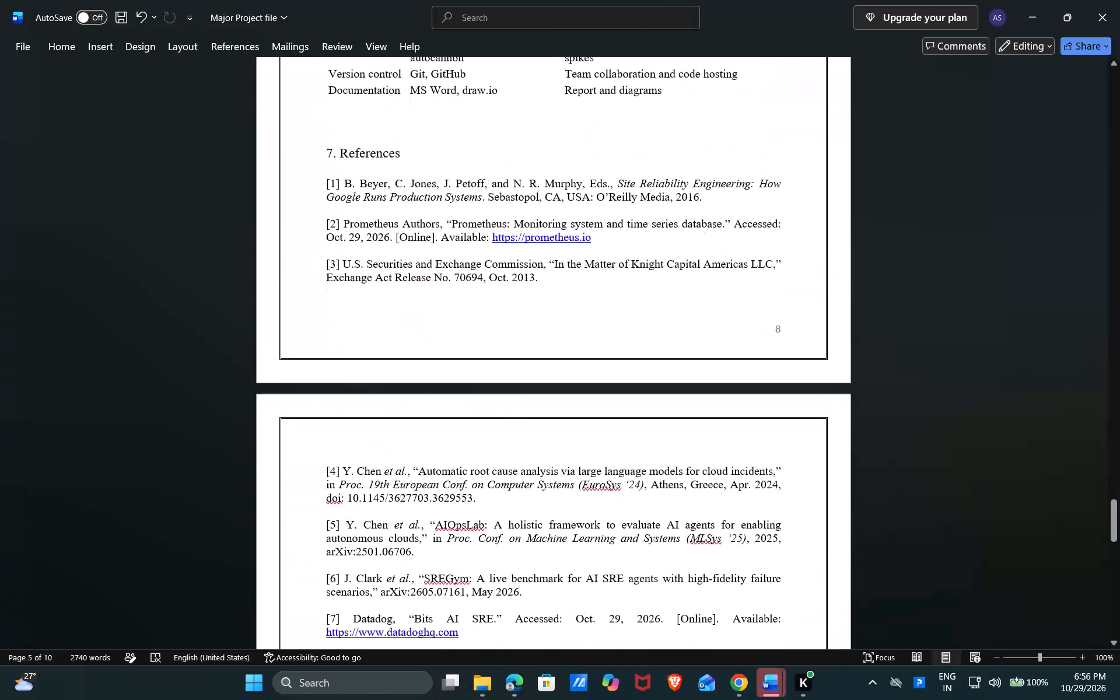
pyautogui.scroll(-3, 395, 247)
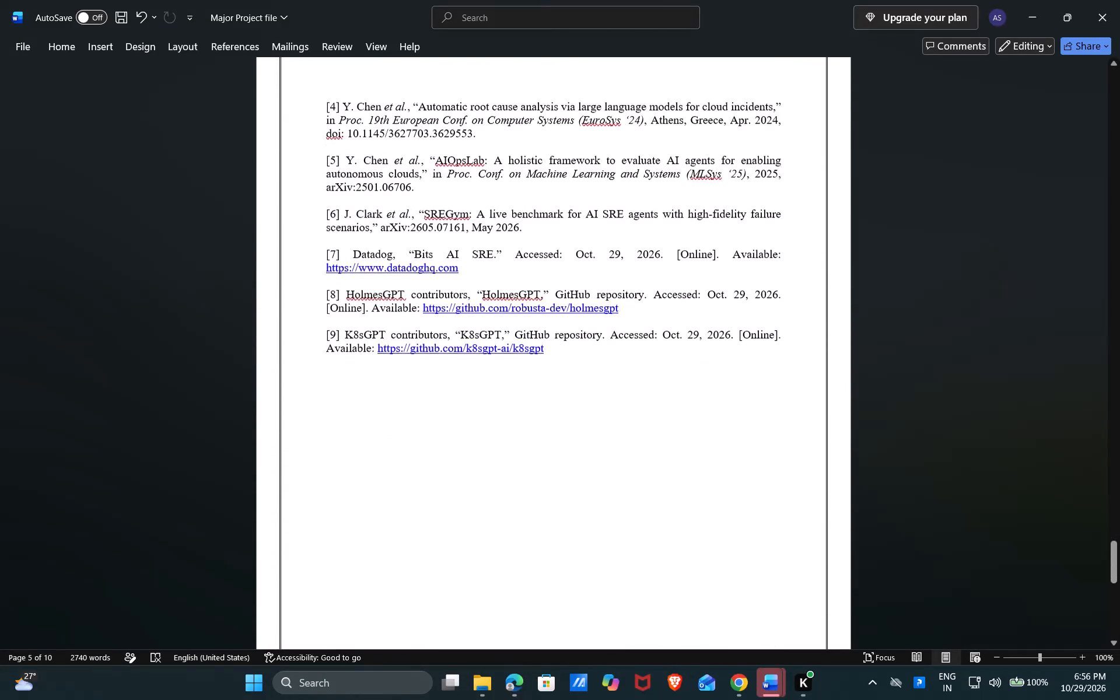
pyautogui.scroll(-2, 395, 247)
pyautogui.scroll(3, 395, 247)
pyautogui.scroll(20, 395, 247)
pyautogui.scroll(4, 395, 247)
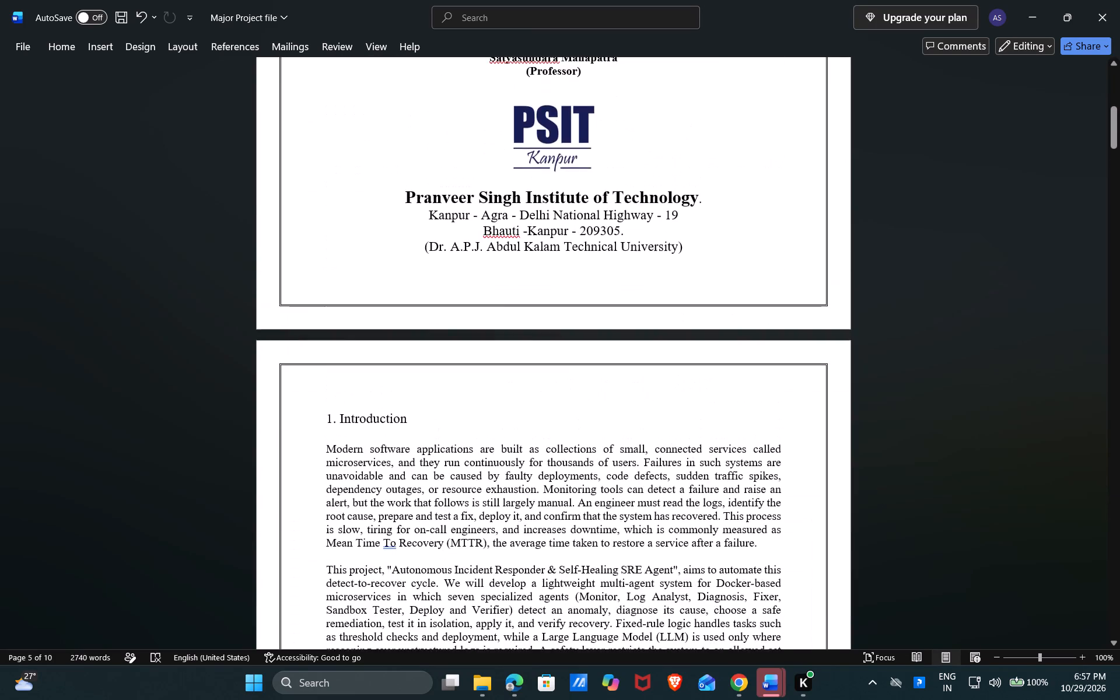
pyautogui.scroll(13, 395, 247)
pyautogui.scroll(20, 395, 247)
pyautogui.scroll(20, 395, 247)
pyautogui.scroll(8, 395, 247)
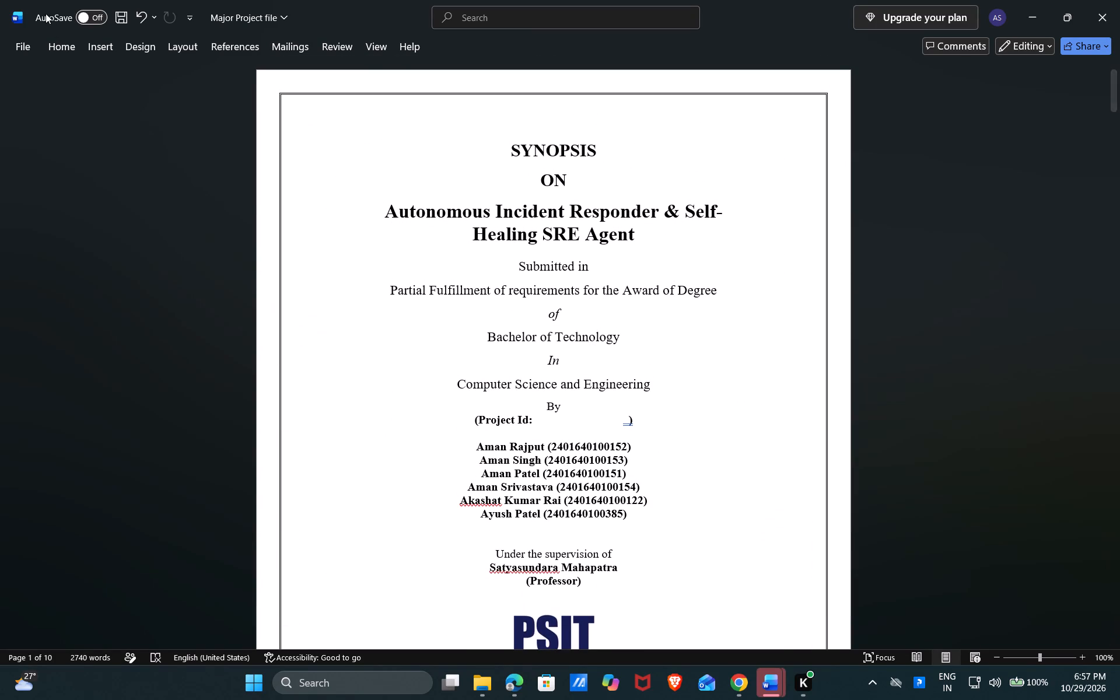
# Open the print settings and preview for the finished report.
pyautogui.click(19, 40)
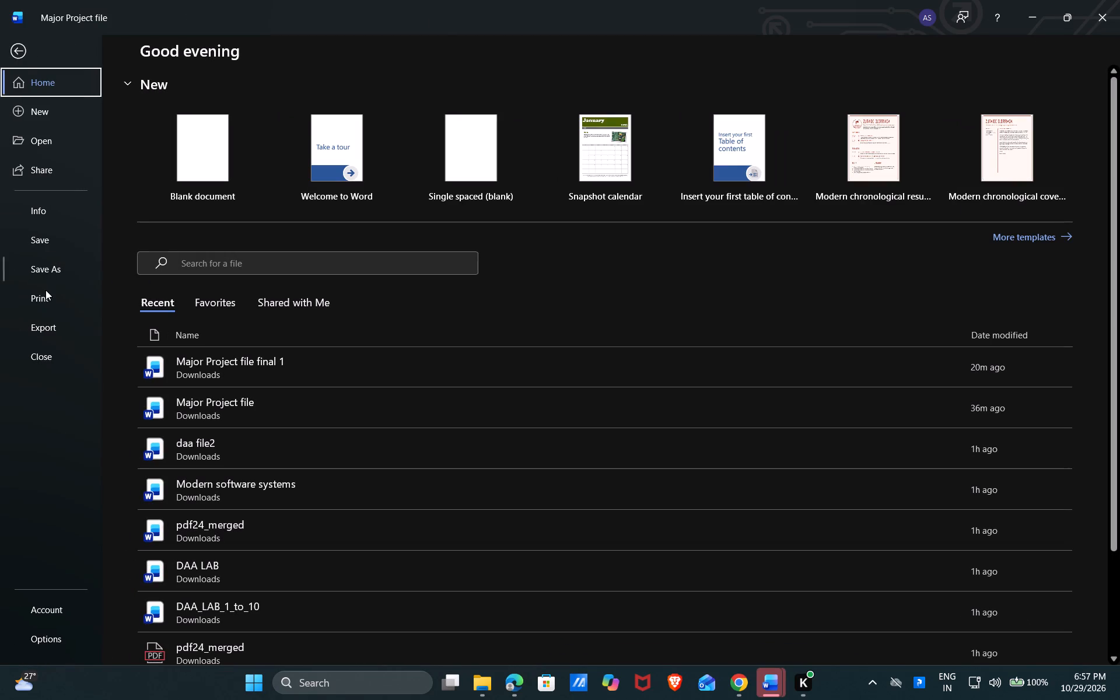
pyautogui.click(45, 299)
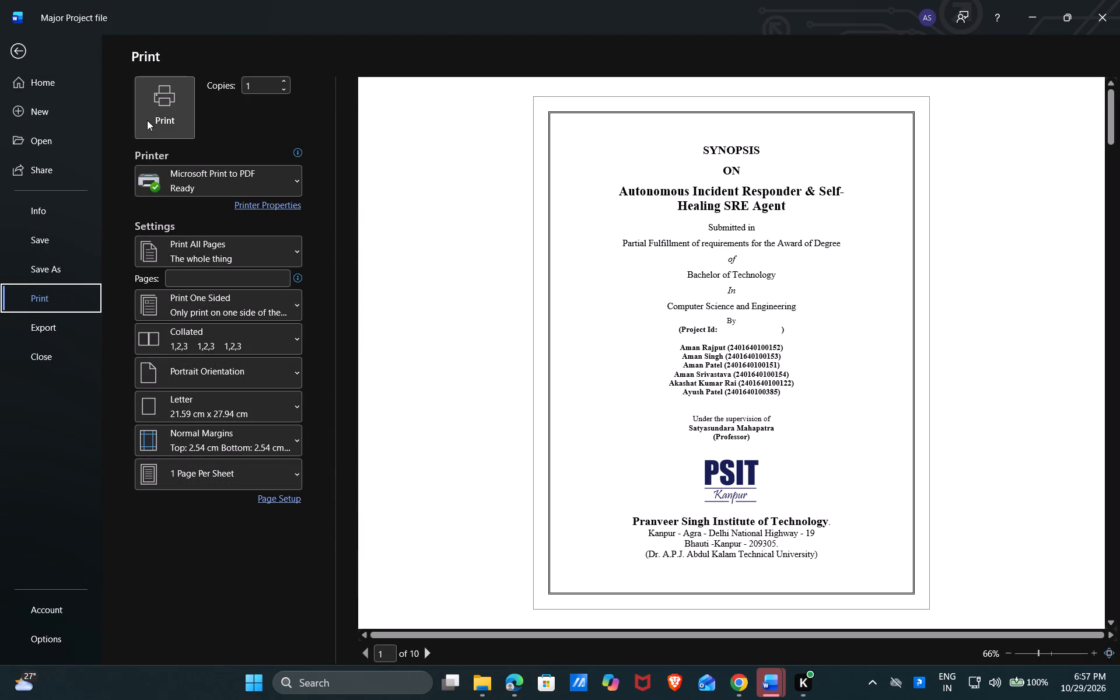
# Print the whole report to a PDF in the Downloads folder, reusing the existing file name "major project synopsis".
pyautogui.click(152, 120)
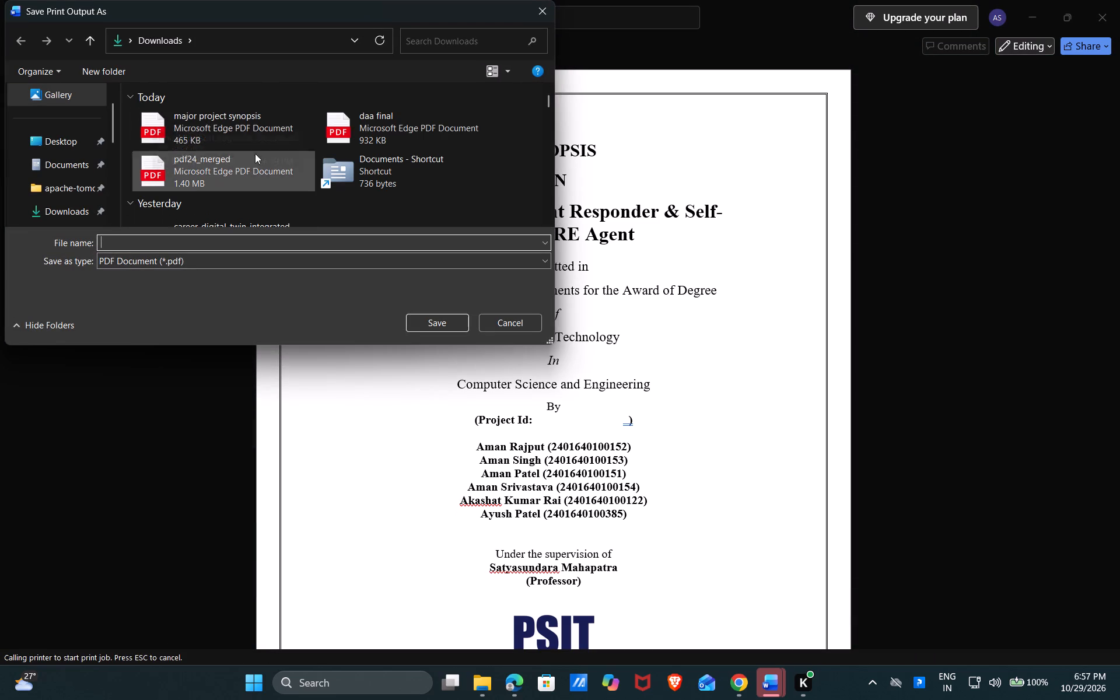
pyautogui.click(245, 128)
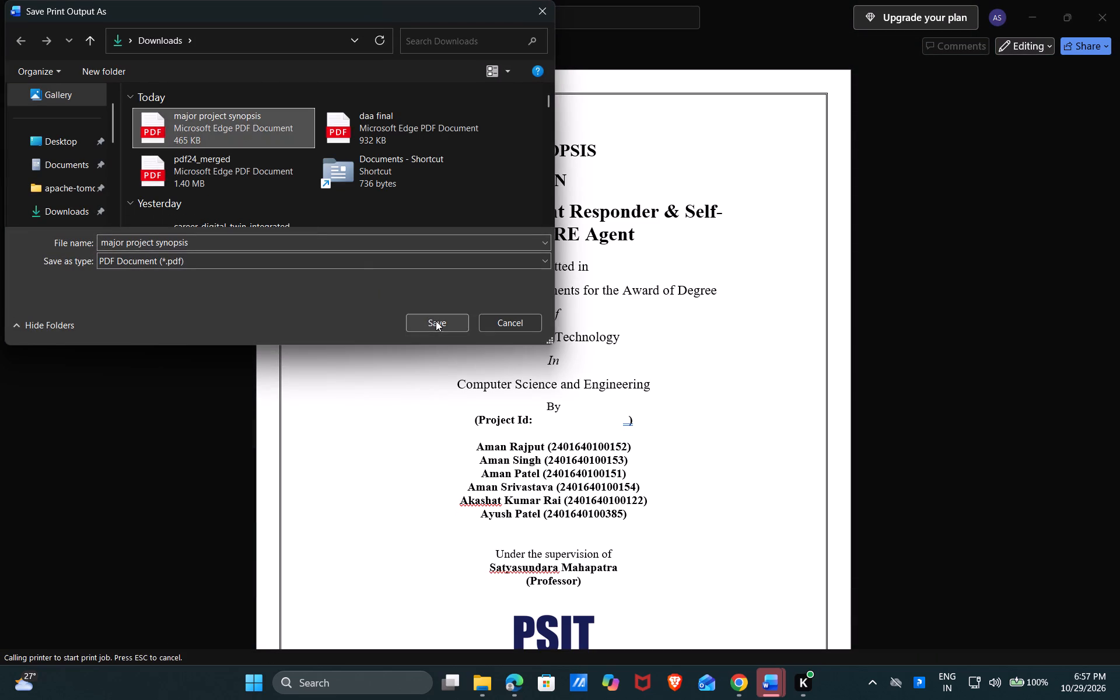
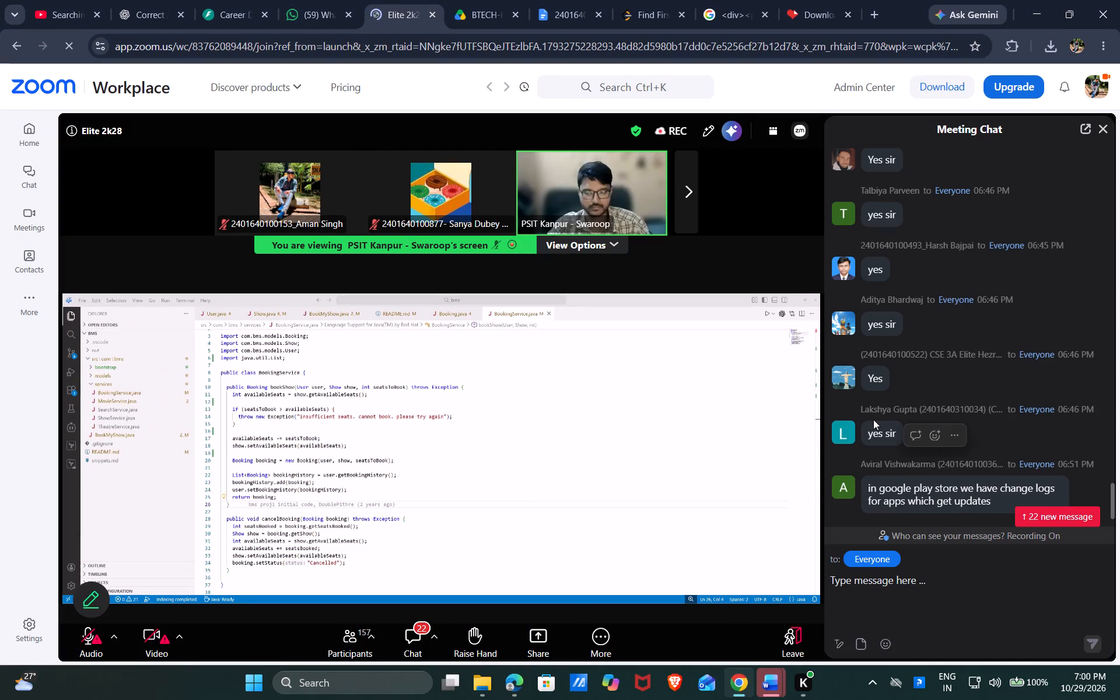
# Switch to the Zoom meeting and jump through the new messages in the meeting chat.
pyautogui.click(1043, 519)
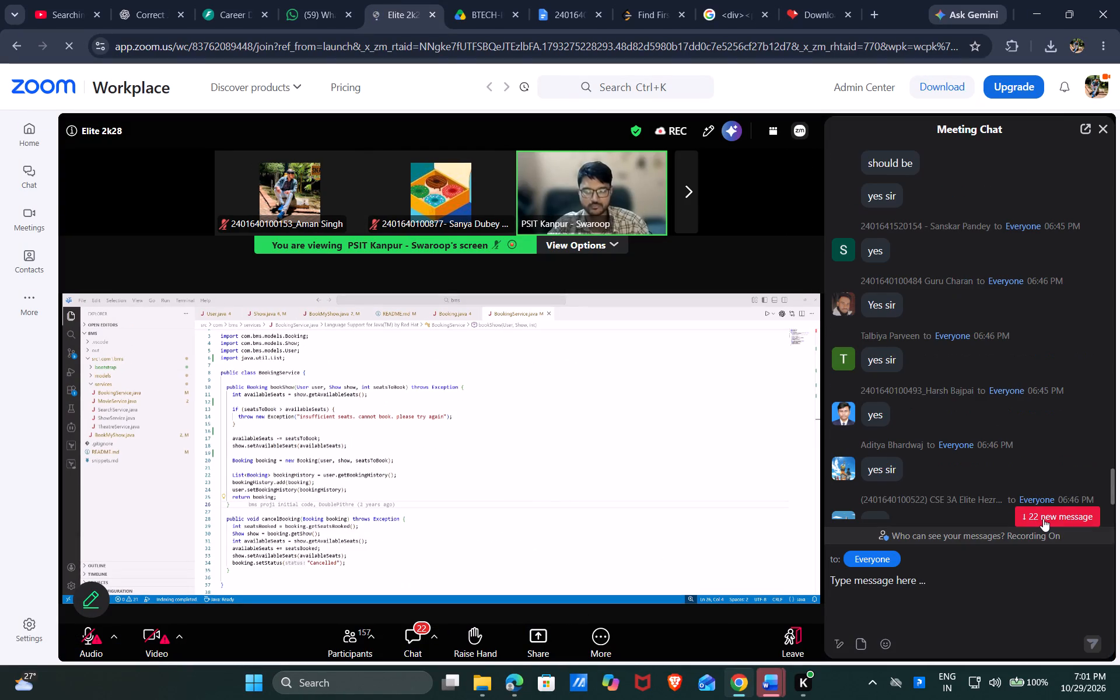
pyautogui.click(1046, 515)
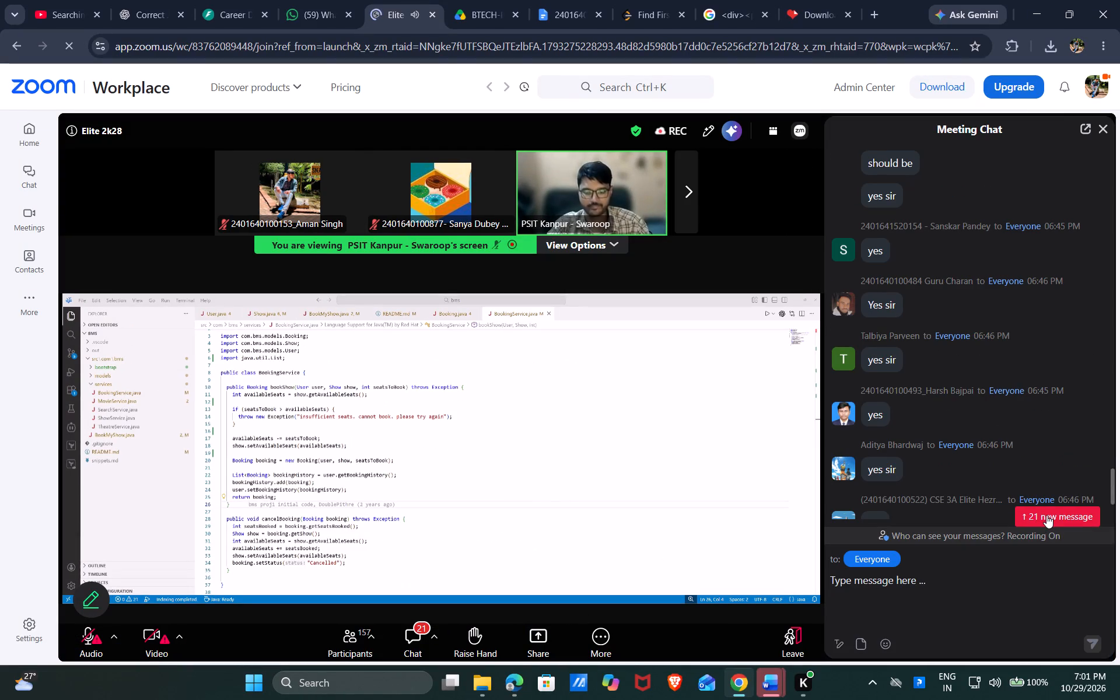
# Switch to the Zoom meeting and read through the unread messages in the meeting chat.
pyautogui.click(1046, 515)
pyautogui.tripleClick(1046, 515)
pyautogui.tripleClick(1046, 515)
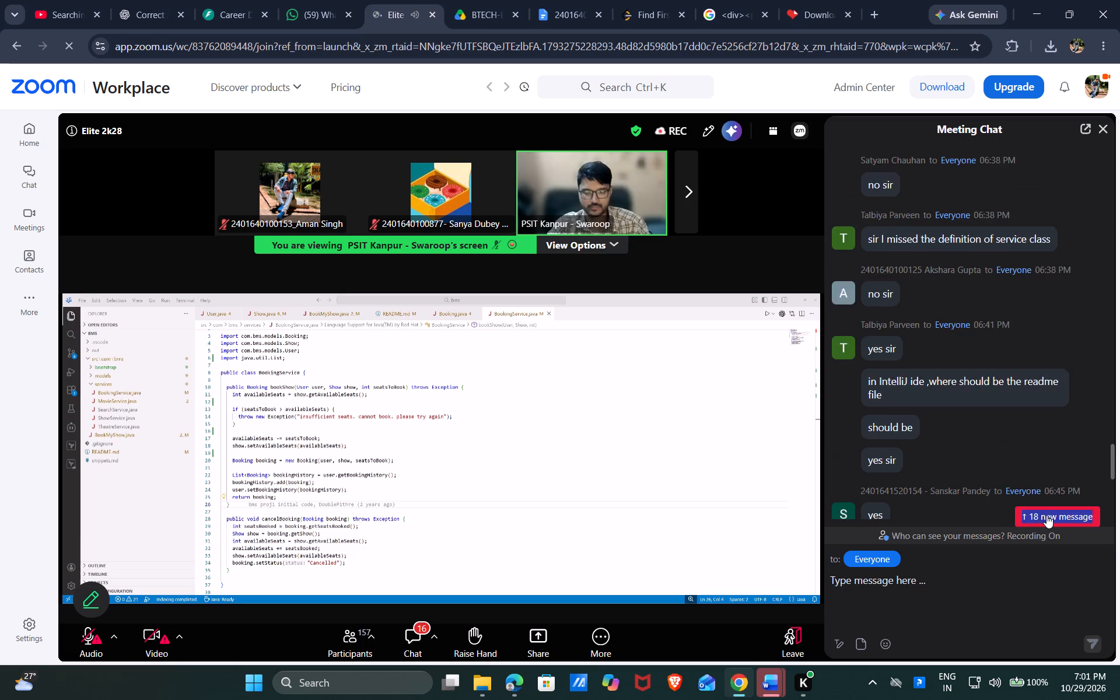
pyautogui.click(1046, 515)
pyautogui.tripleClick(1046, 515)
pyautogui.tripleClick(1046, 515)
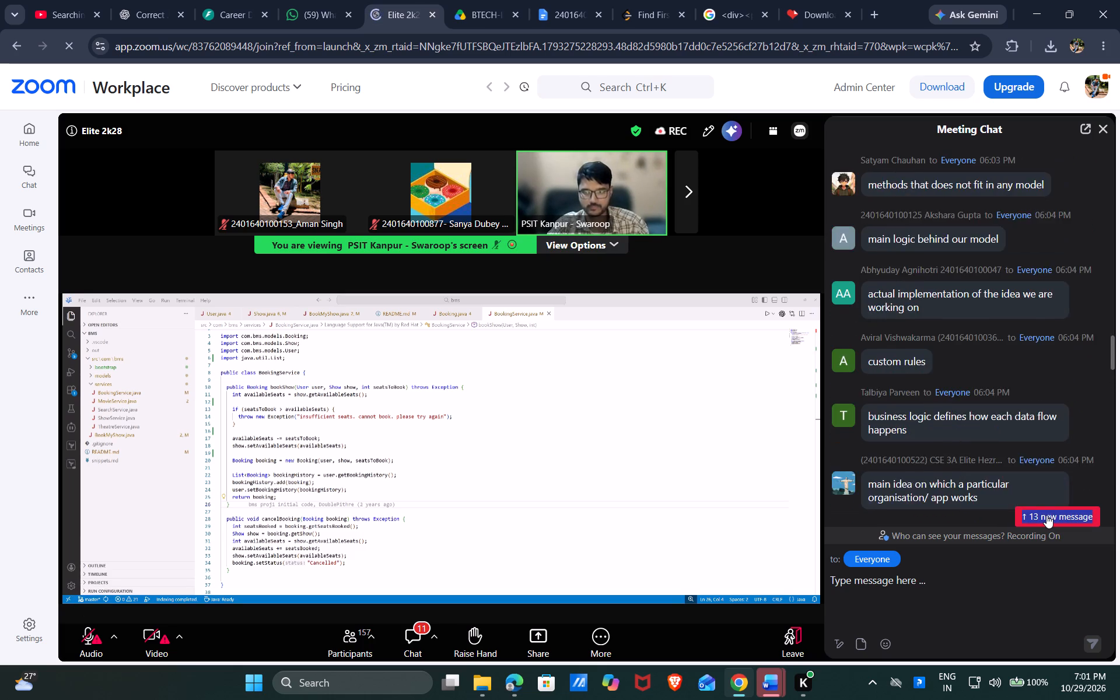
pyautogui.tripleClick(1046, 515)
pyautogui.tripleClick(1046, 515)
pyautogui.tripleClick(1046, 515)
pyautogui.tripleClick(1046, 515)
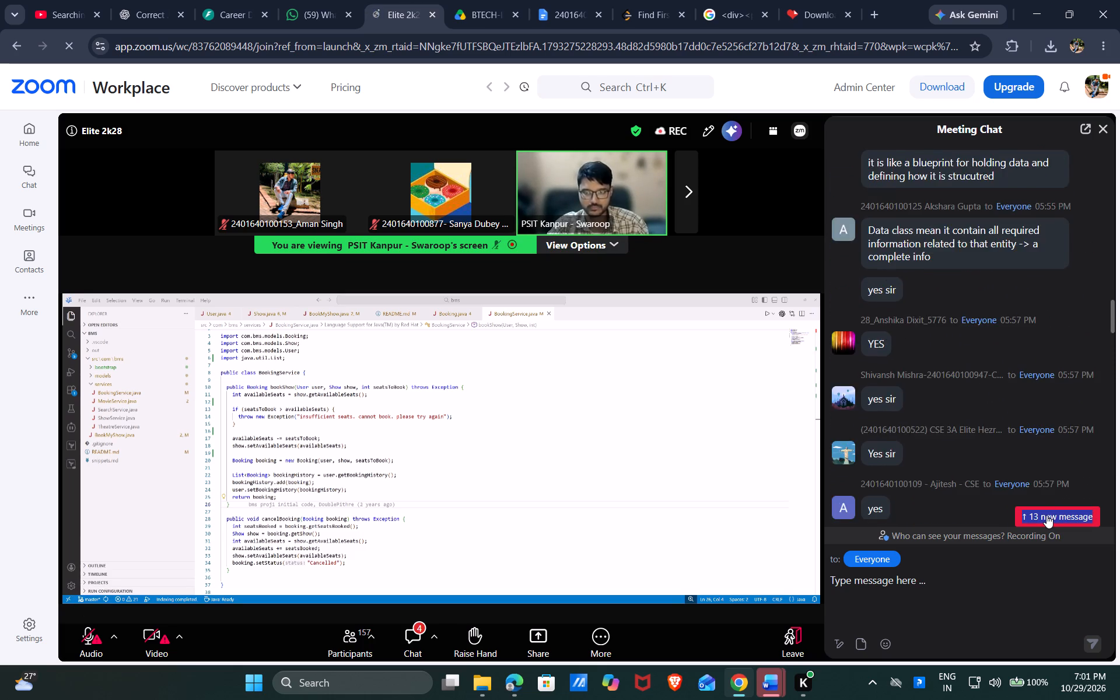
pyautogui.tripleClick(1046, 515)
pyautogui.click(1046, 515)
pyautogui.scroll(-4, 1006, 396)
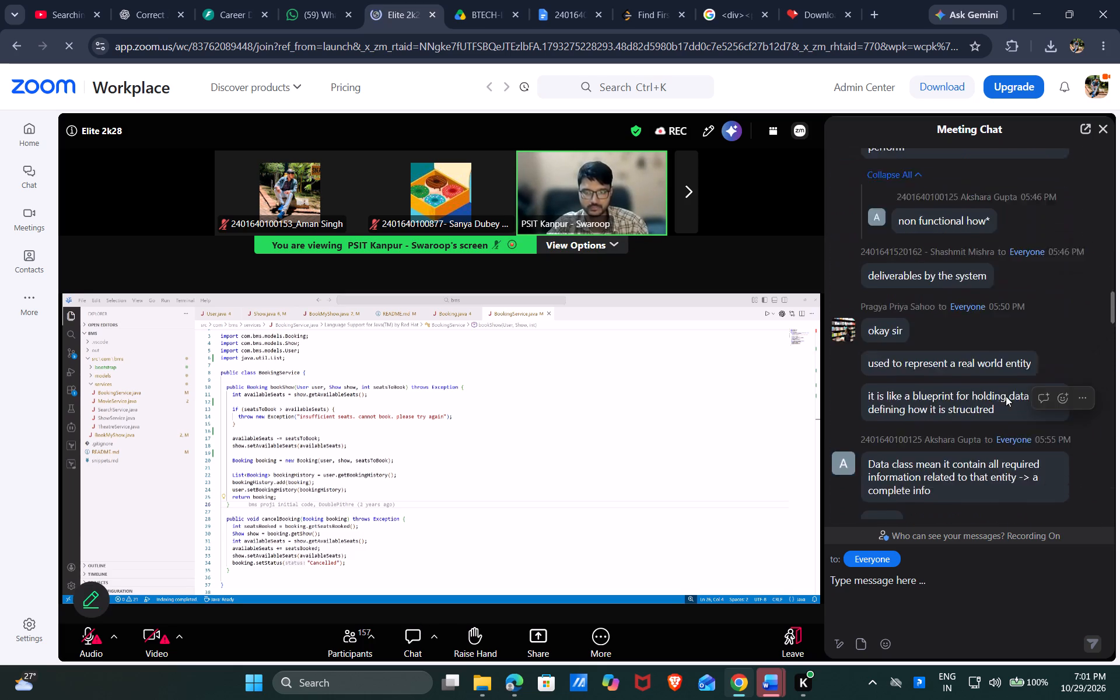
pyautogui.scroll(-14, 1006, 396)
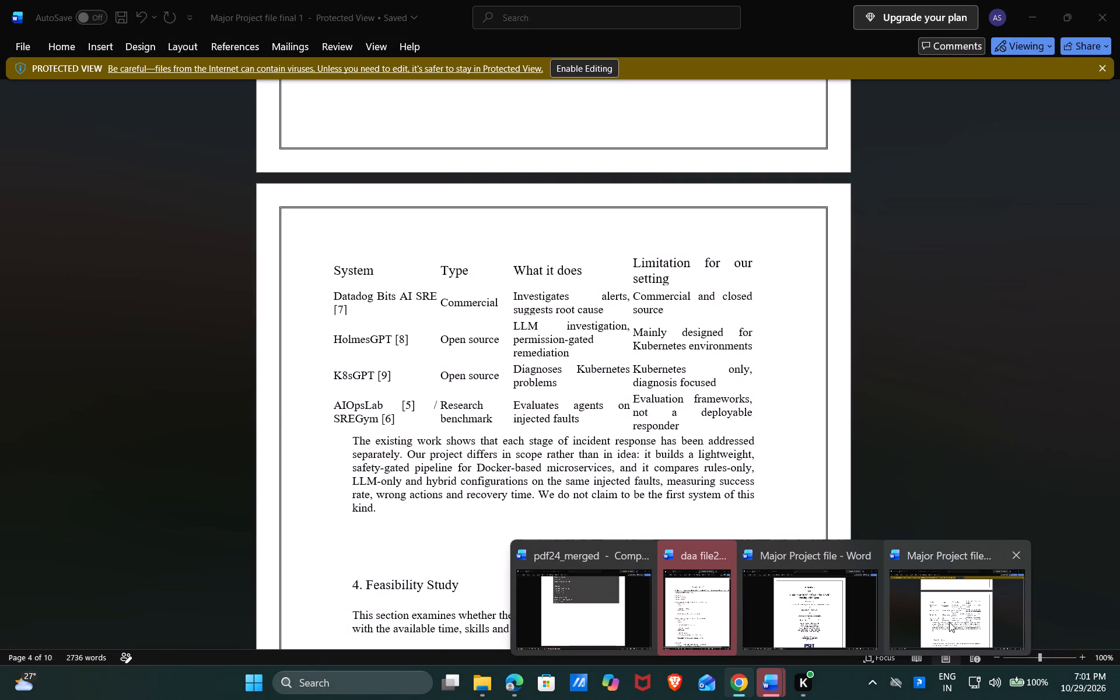
# Close the protected-view Word document Major Project file final 1.
pyautogui.click(1014, 556)
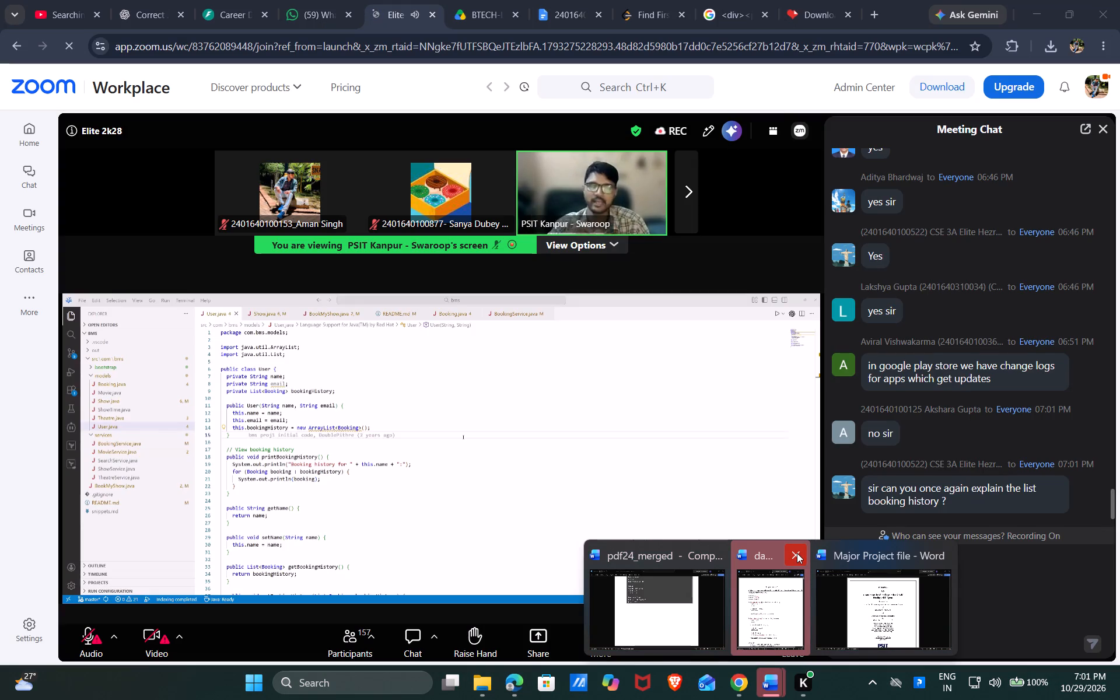
# Close the daa file2 Word document without saving its changes.
pyautogui.click(797, 553)
pyautogui.click(797, 553)
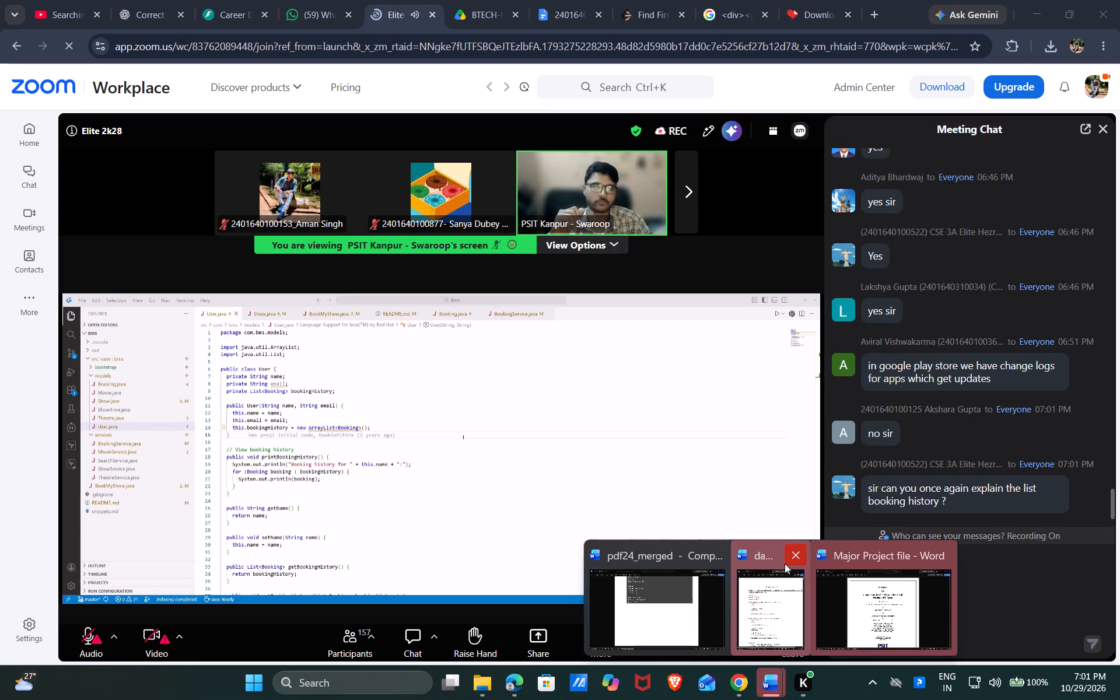
pyautogui.click(790, 555)
pyautogui.tripleClick(790, 555)
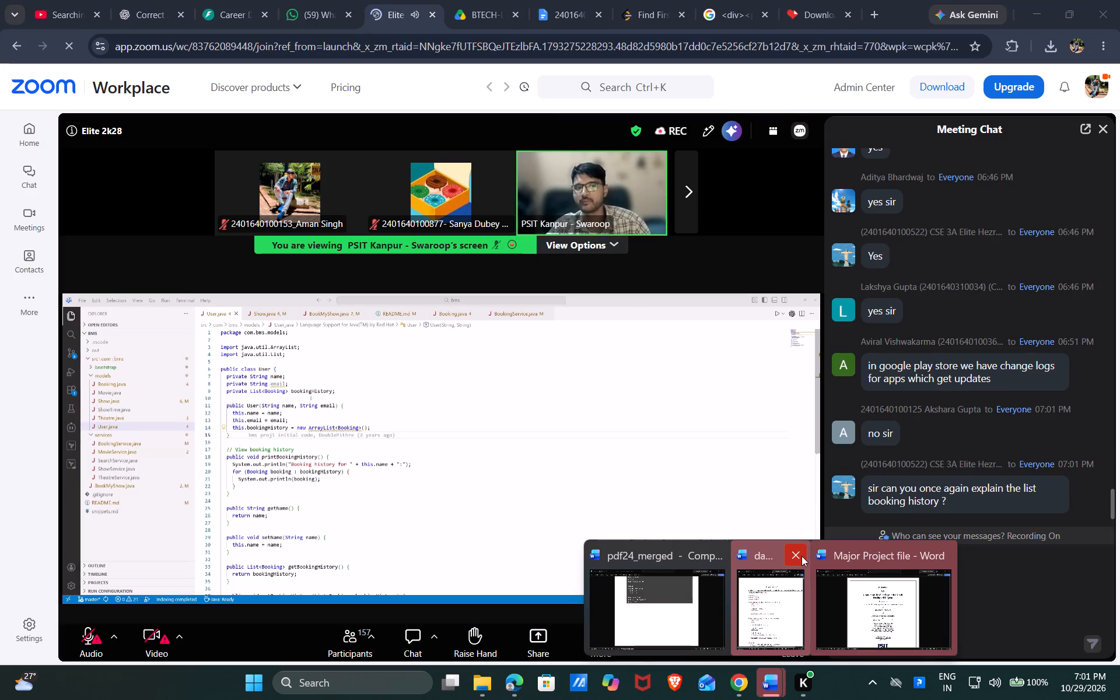
pyautogui.tripleClick(795, 558)
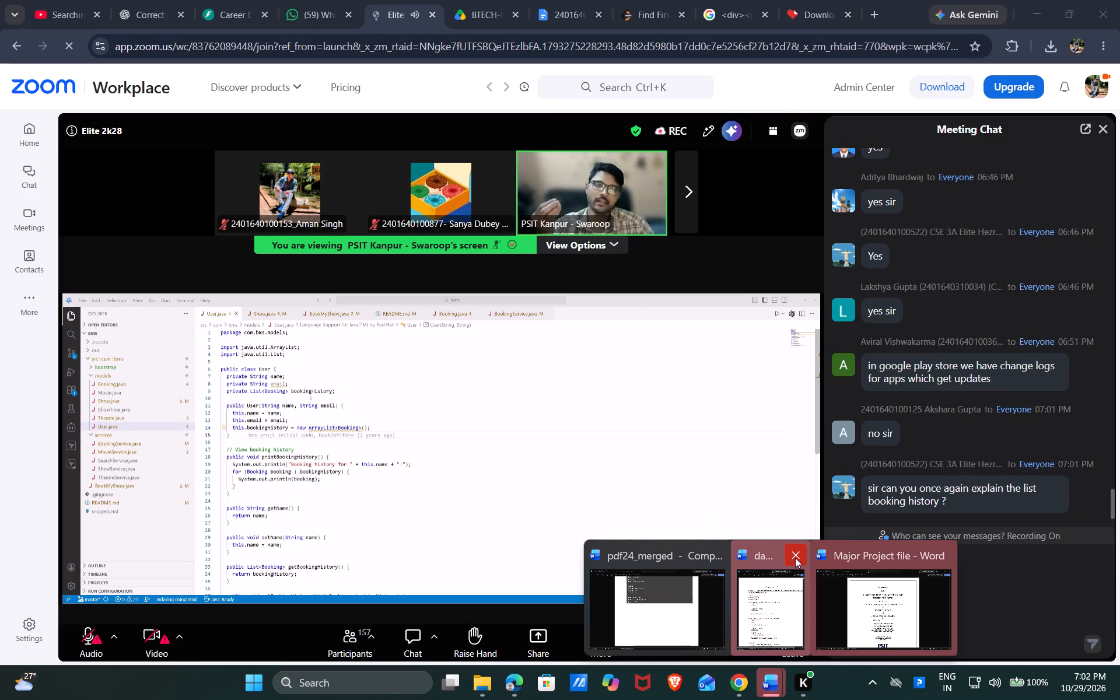
pyautogui.click(795, 558)
pyautogui.moveTo(795, 558); pyautogui.dragTo(708, 554)
pyautogui.click(708, 554)
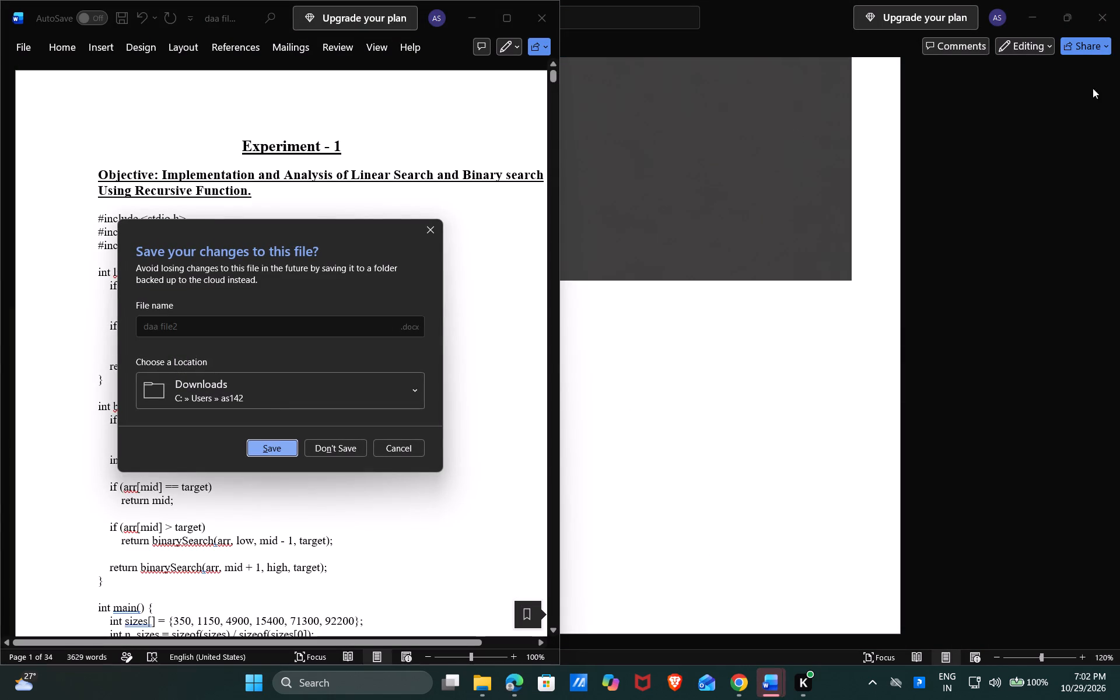
pyautogui.hscroll(1, 790, 314)
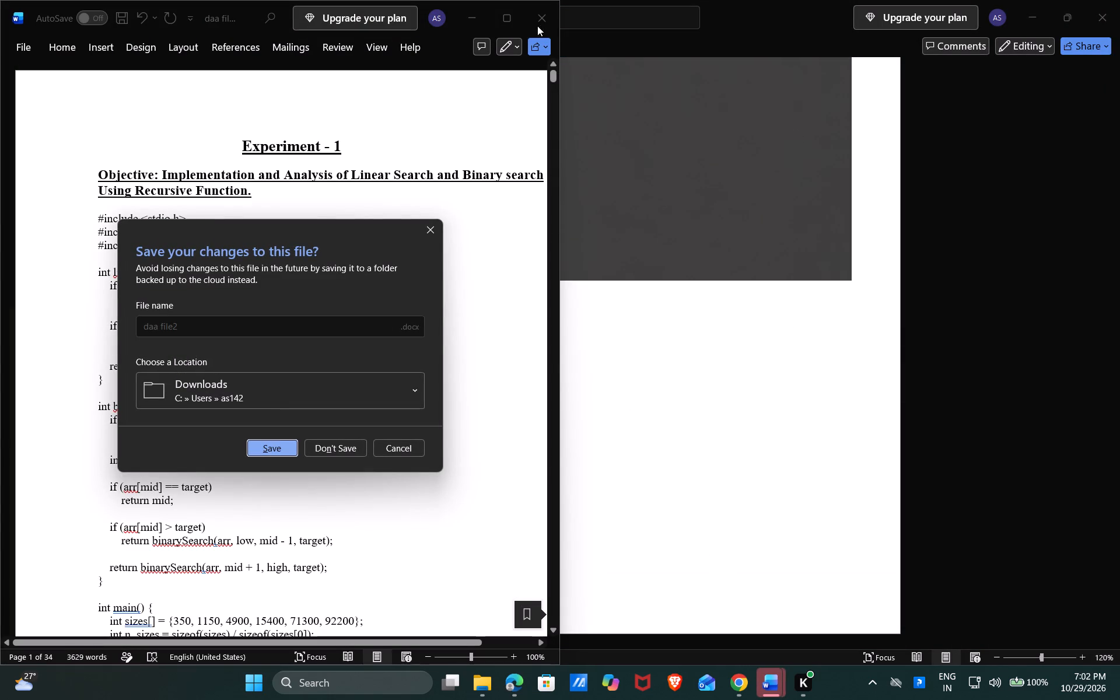
pyautogui.click(538, 13)
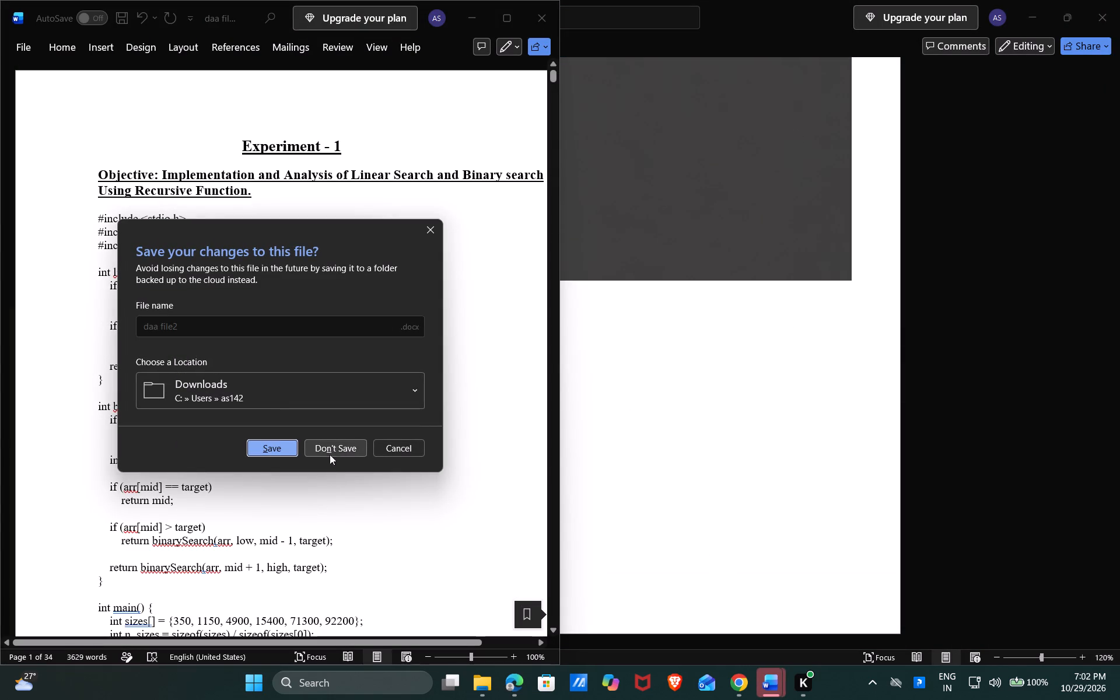
pyautogui.click(334, 443)
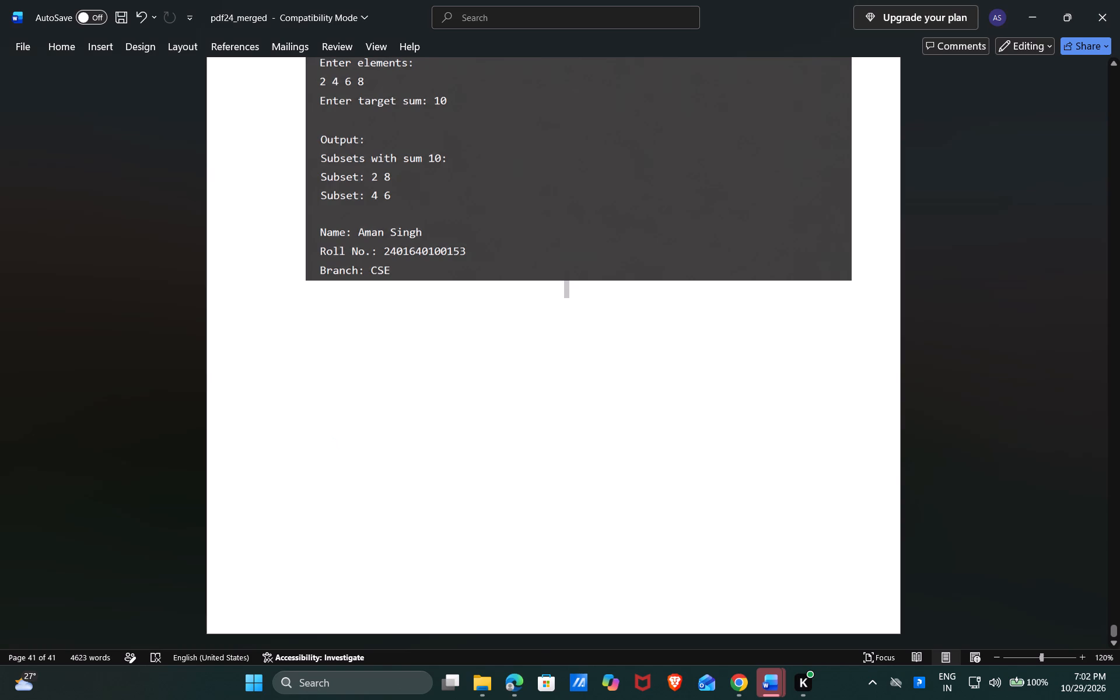
# Close the pdf24_merged document without saving its changes.
pyautogui.scroll(2, 635, 588)
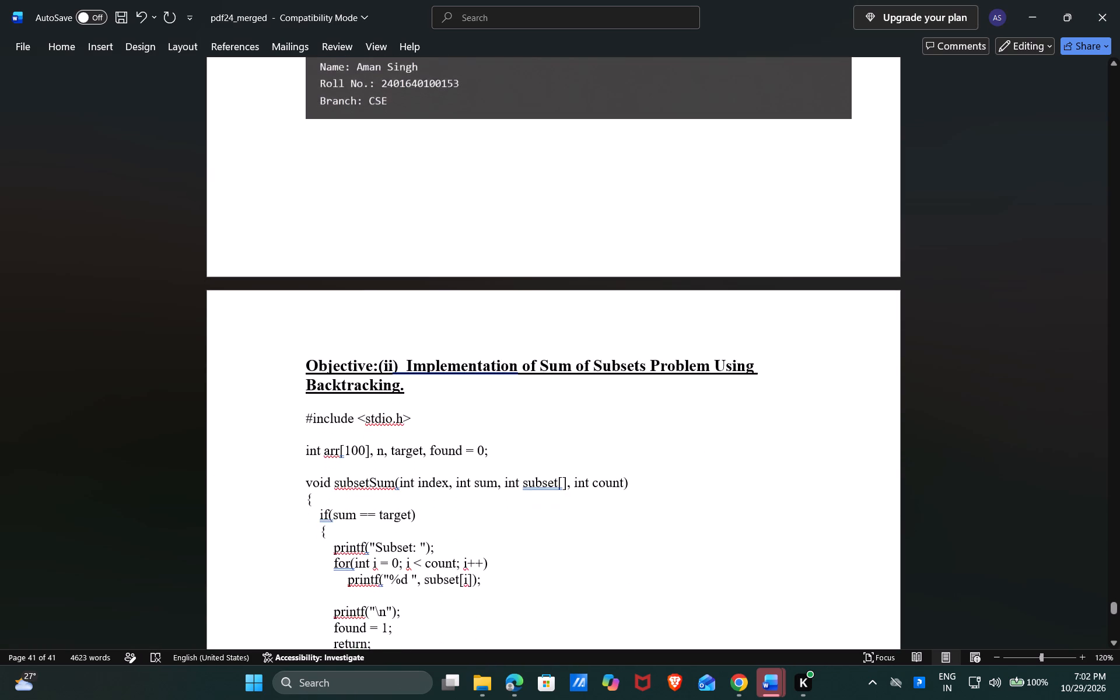
pyautogui.click(1101, 13)
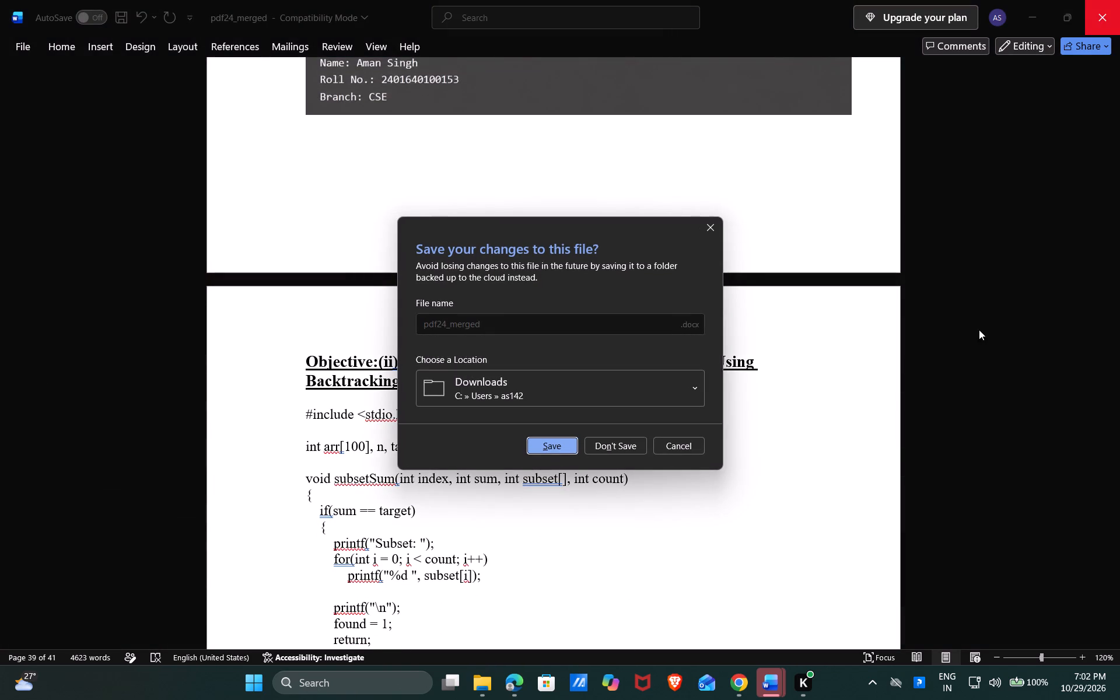
pyautogui.click(621, 444)
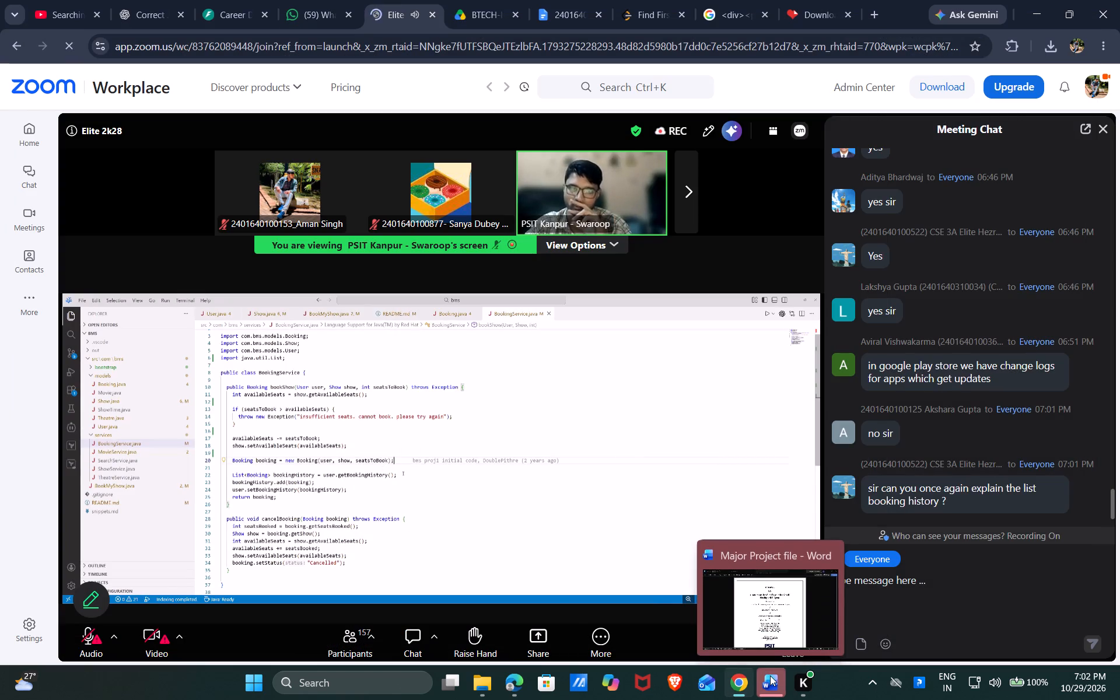
# Return to the Major Project file in Word and look over its cover and opening pages.
pyautogui.click(787, 595)
pyautogui.scroll(-1, 653, 461)
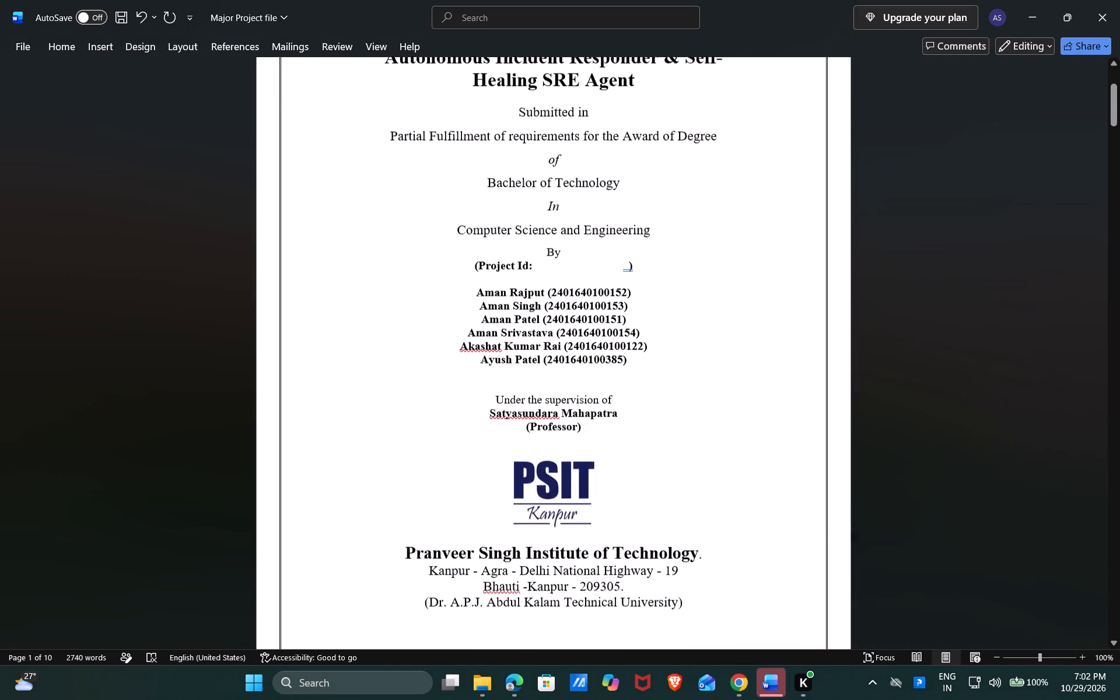
pyautogui.scroll(-3, 653, 461)
pyautogui.scroll(1, 653, 461)
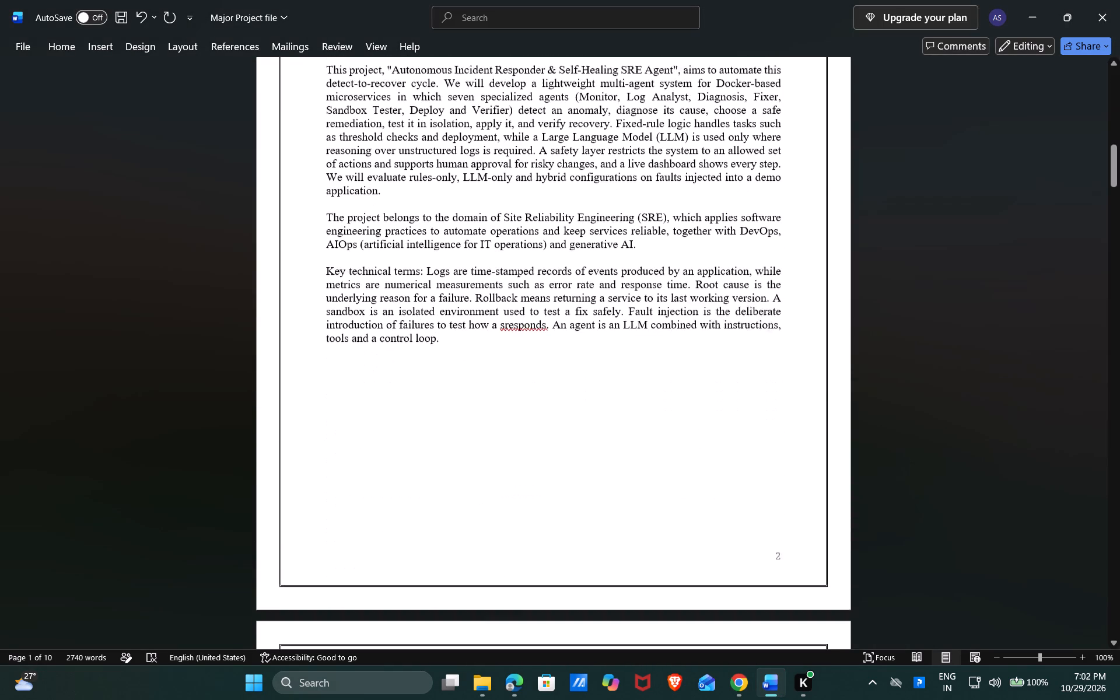
pyautogui.scroll(1, 653, 461)
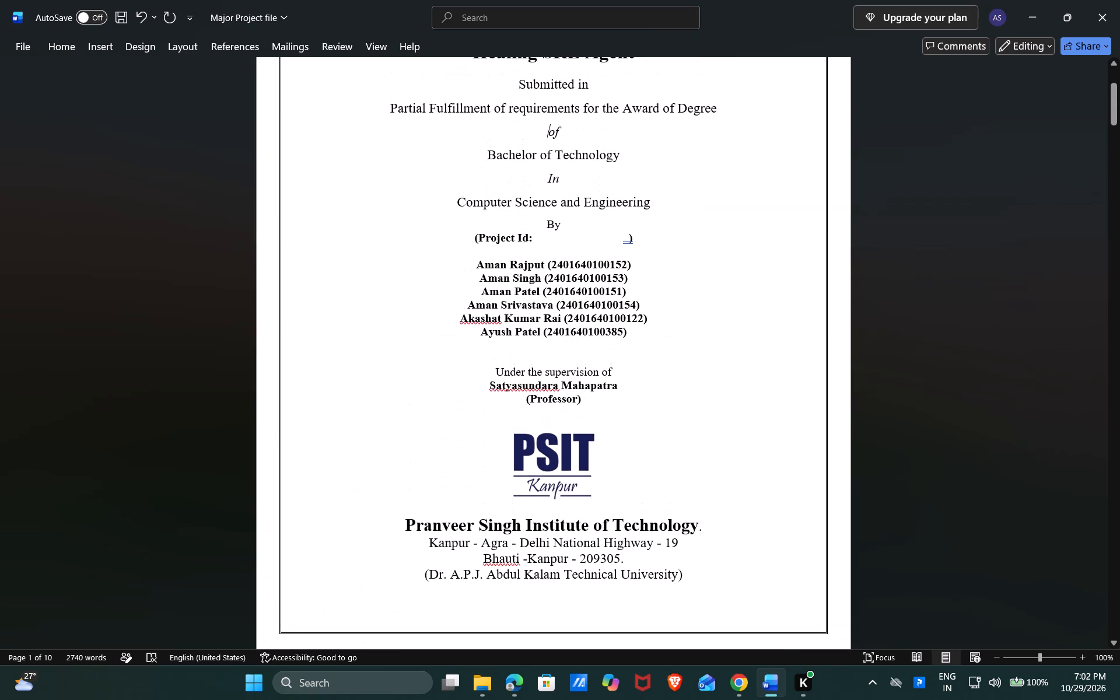